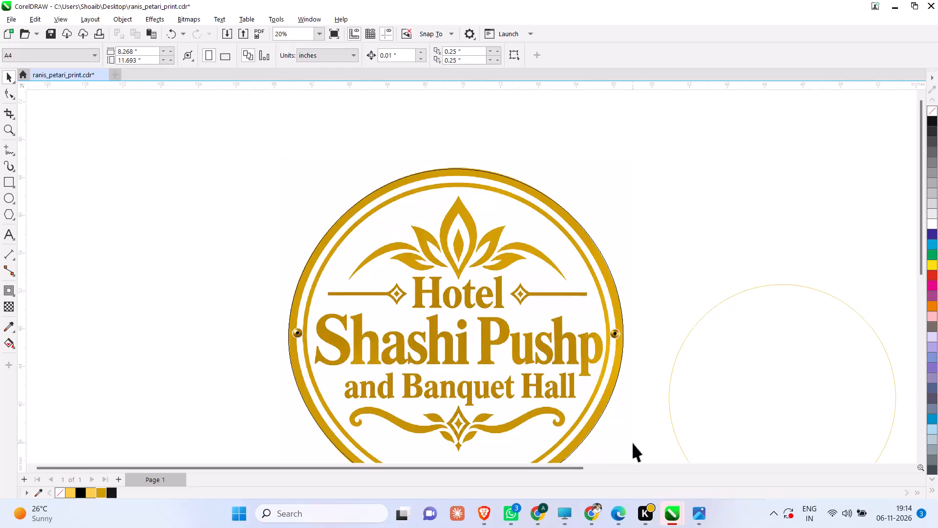
Intersect the largest Hotel Shashi Pushp logo image with its surrounding black-outlined circle to produce a circular cutout of the logo.
scroll(172, 20, "down", 1)
scroll(283, 197, "down", 1)
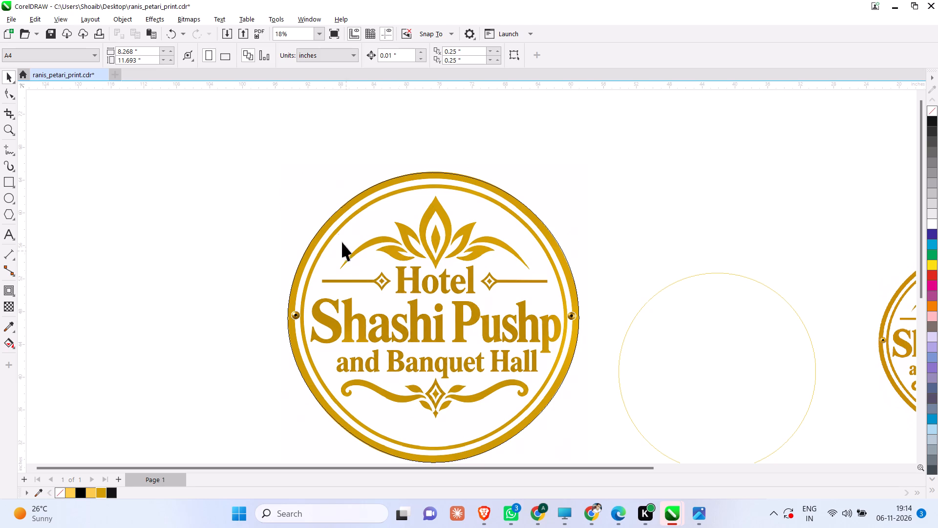
scroll(291, 207, "down", 2)
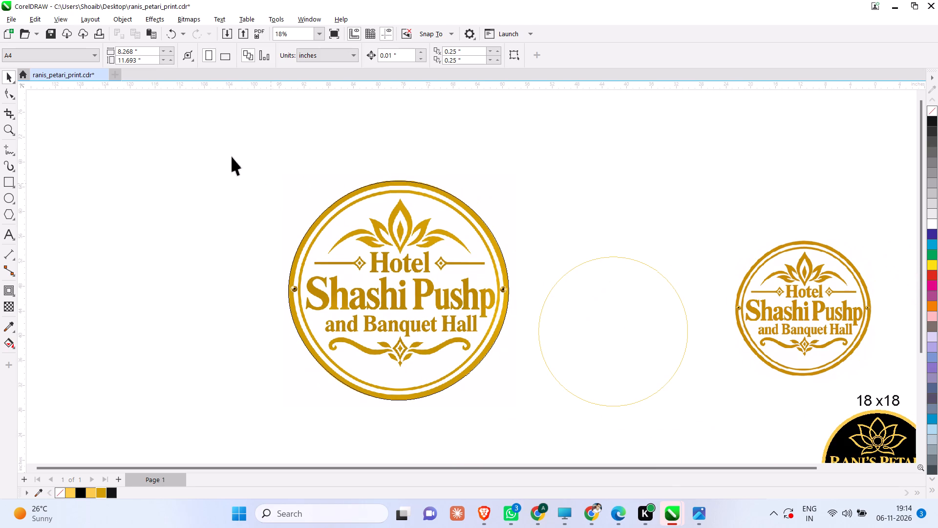
left_click_drag(210, 142, 533, 444)
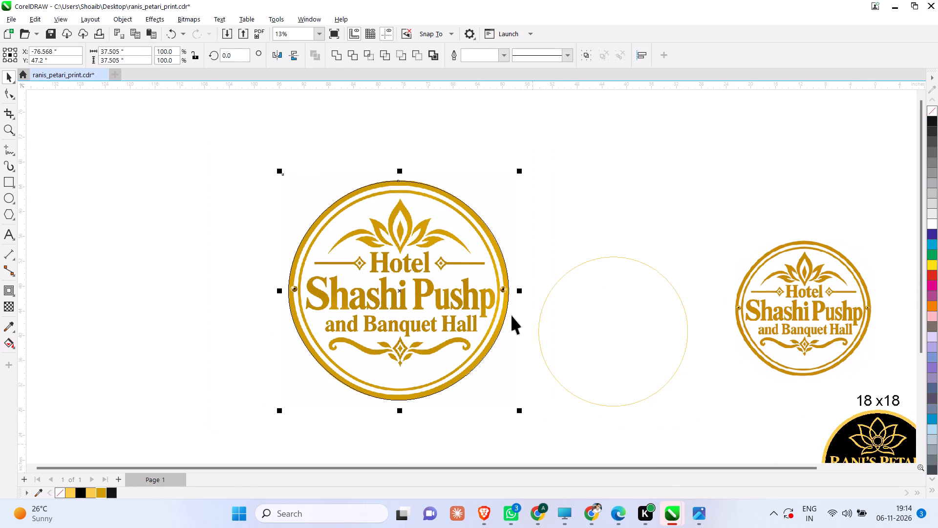
left_click(366, 58)
left_click(532, 162)
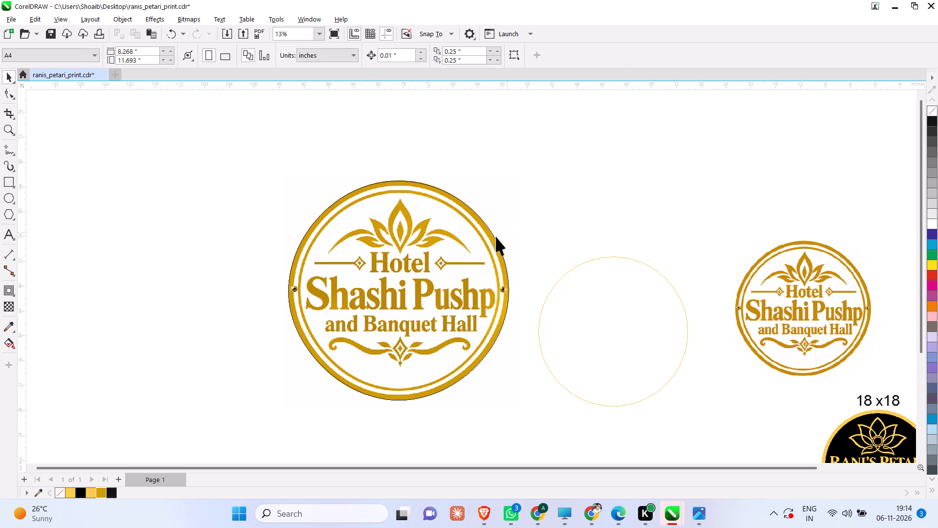
Move the circular logo cutout off the original into the empty space on its left side.
left_click_drag(488, 238, 567, 269)
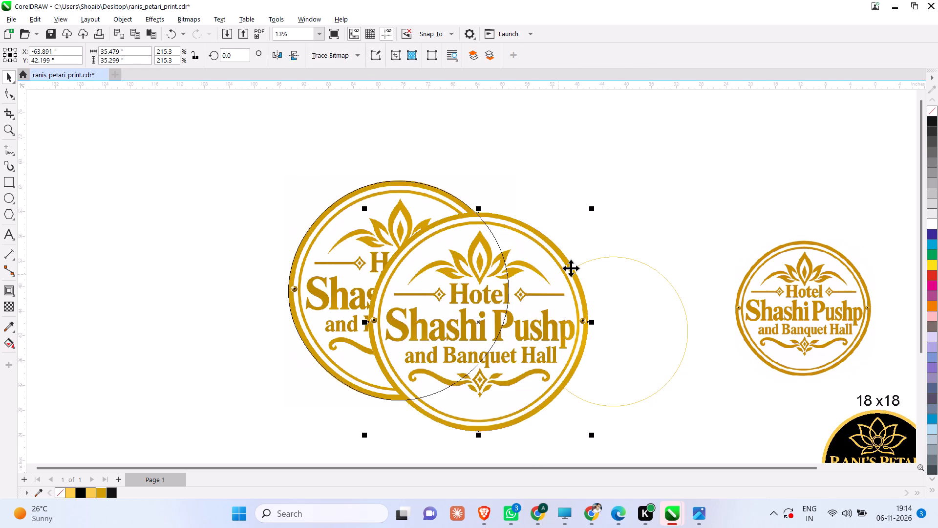
left_click_drag(562, 259, 668, 173)
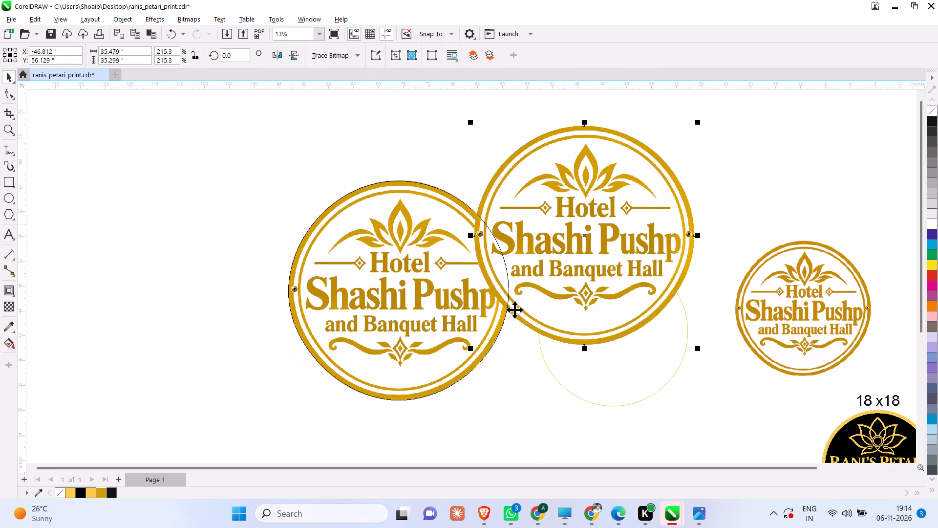
left_click_drag(616, 299, 472, 310)
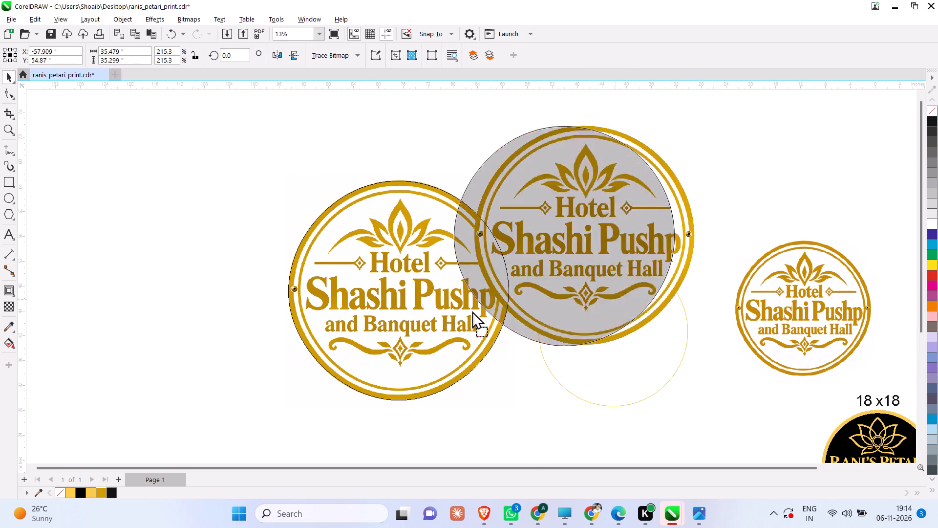
left_click_drag(472, 310, 159, 331)
Resize the moved logo cutout to 23 inches high and 23 inches wide.
left_click_drag(136, 56, 118, 56)
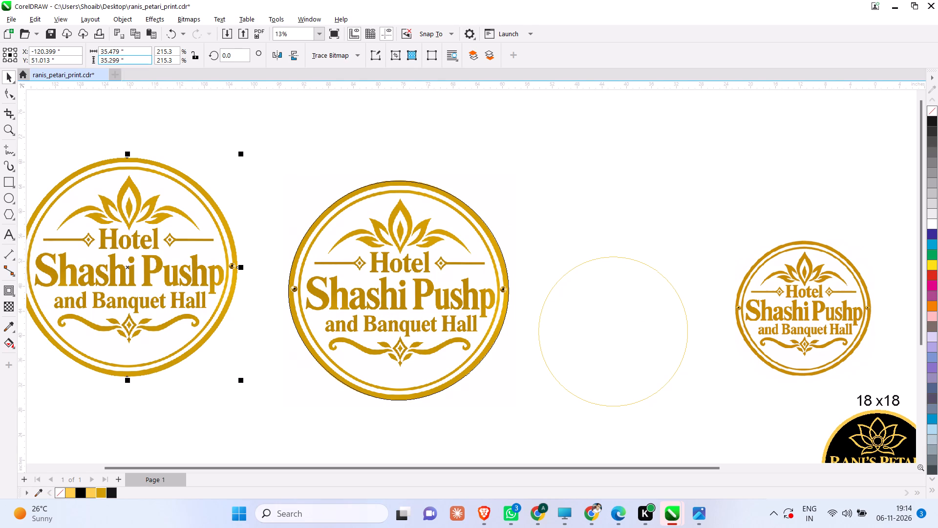
left_click_drag(118, 56, 91, 56)
type("23")
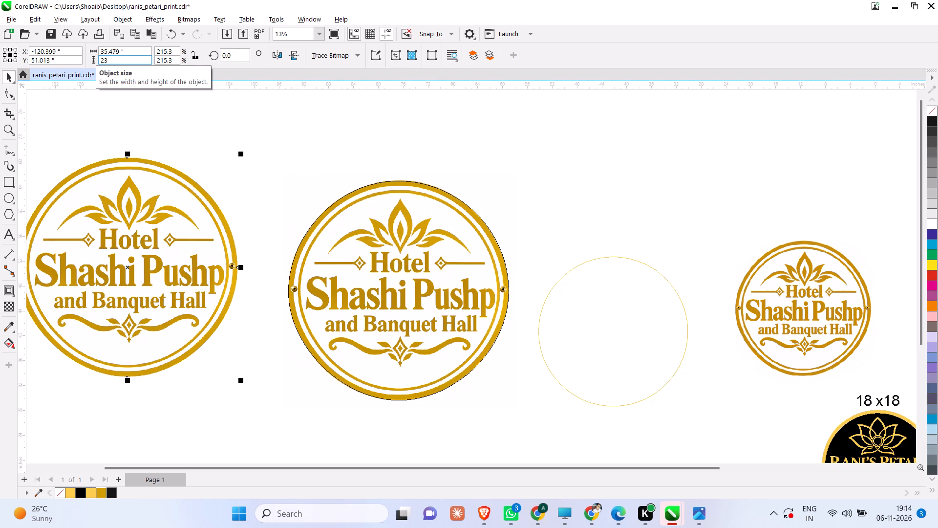
key("Return")
left_click_drag(144, 51, 78, 51)
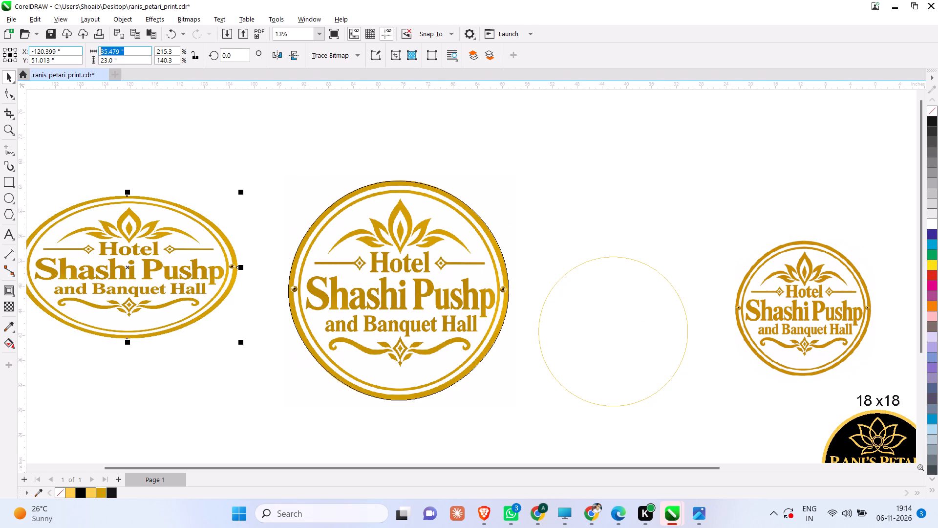
type("23")
key("Return")
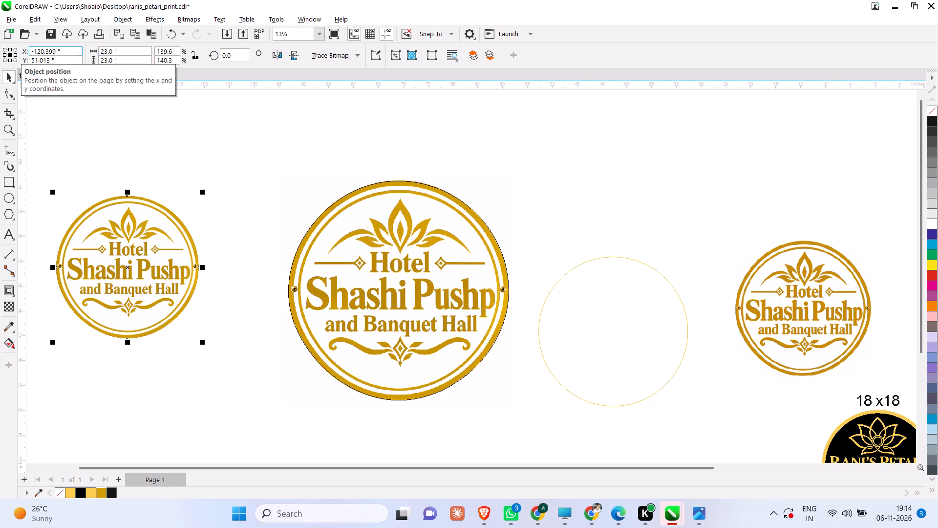
Centre the empty gold-outlined circle horizontally and vertically on the resized logo cutout.
left_click(542, 312)
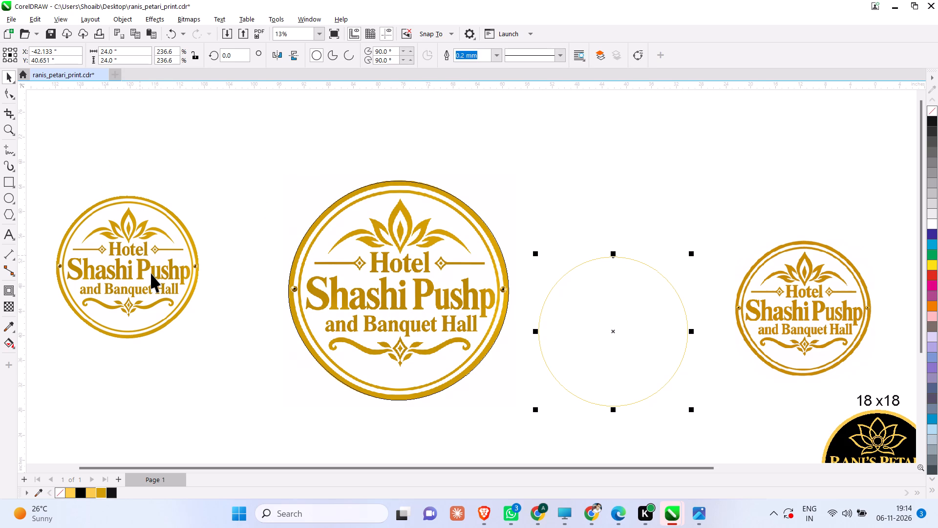
left_click(151, 273, "shift")
type("ce")
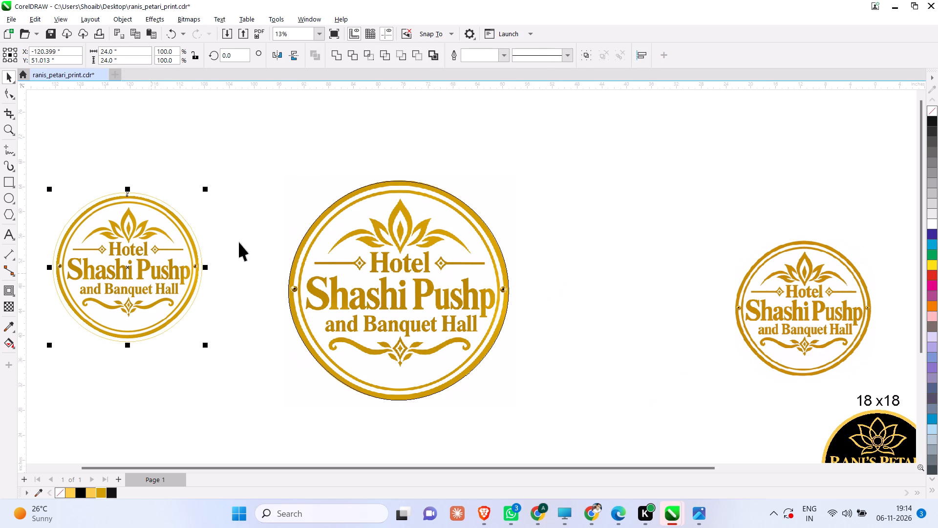
left_click(249, 229)
scroll(108, 255, "up", 5)
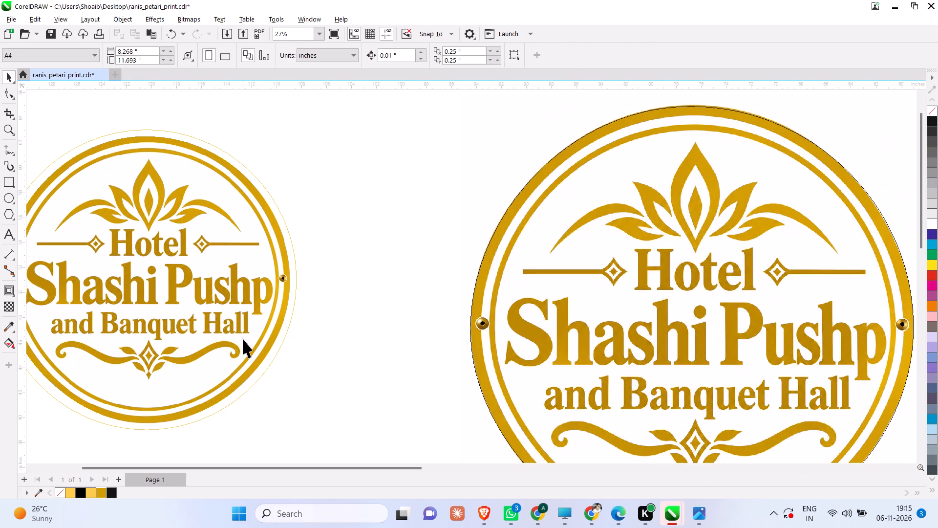
scroll(277, 340, "down", 1)
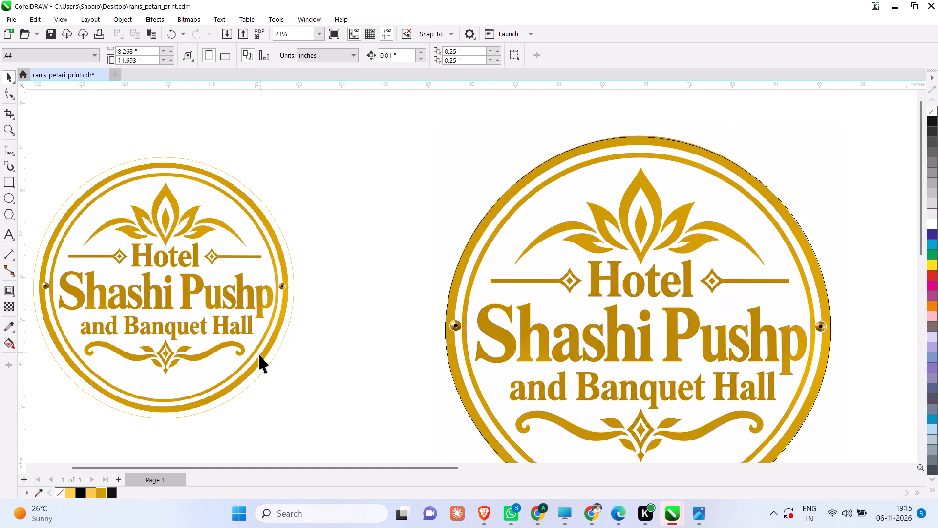
Check the width of the resized logo cutout inside the gold-outlined circle.
left_click(259, 354)
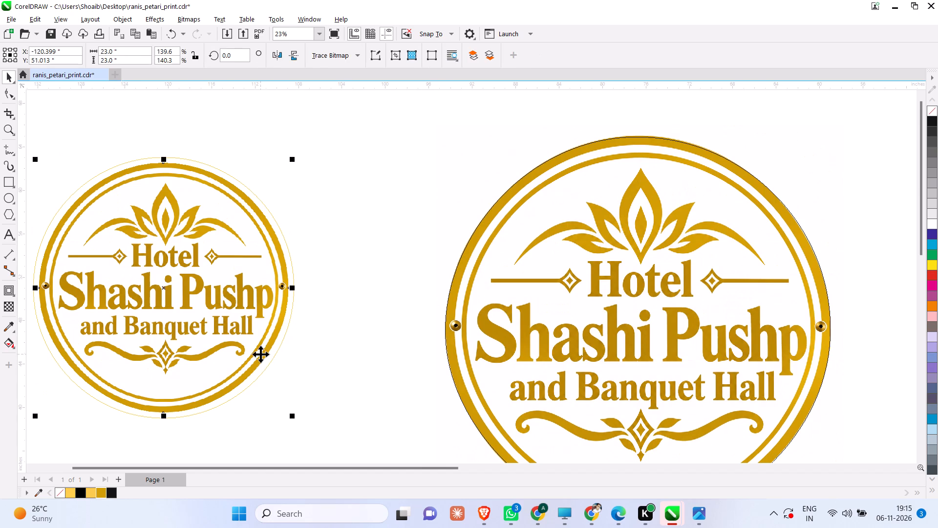
left_click_drag(138, 51, 37, 52)
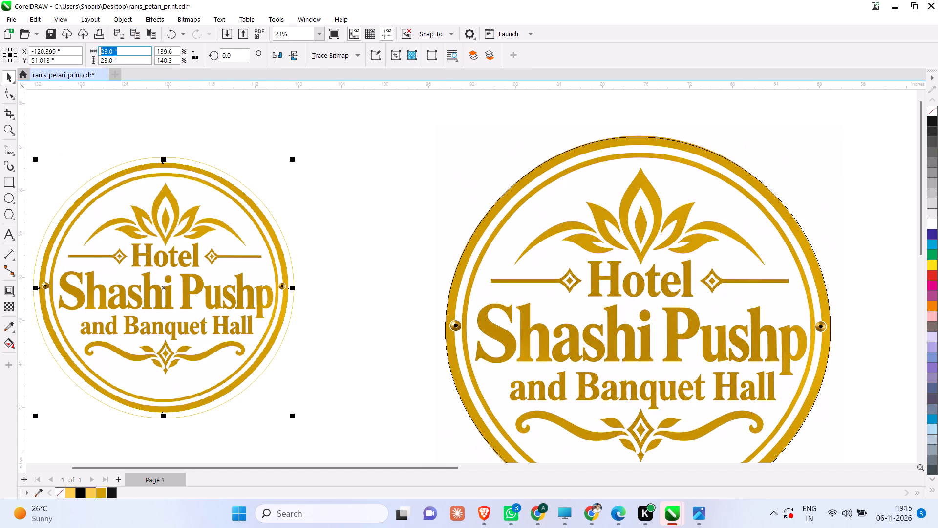
left_click_drag(37, 52, 35, 52)
left_click(298, 176)
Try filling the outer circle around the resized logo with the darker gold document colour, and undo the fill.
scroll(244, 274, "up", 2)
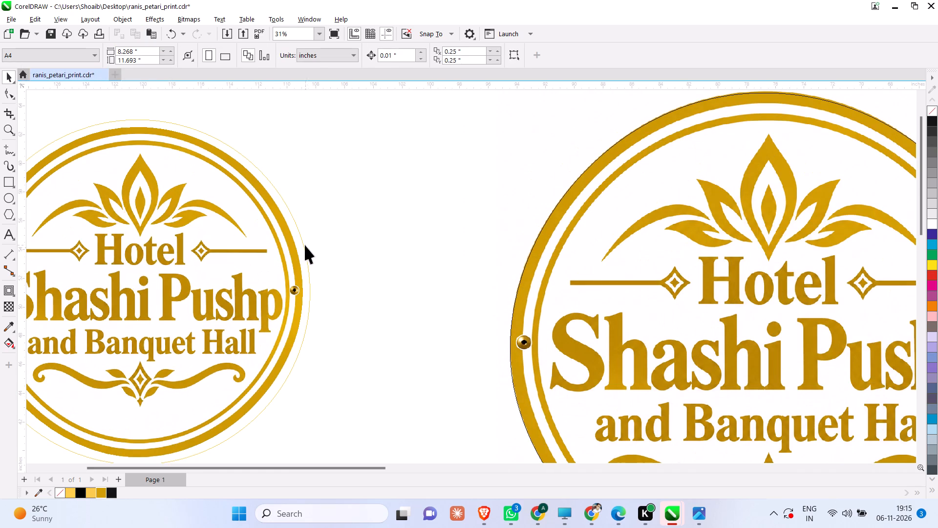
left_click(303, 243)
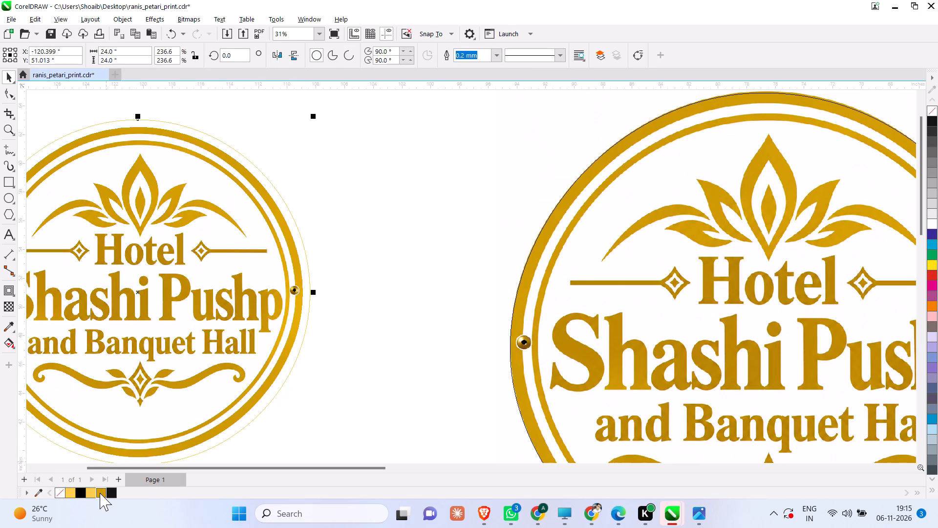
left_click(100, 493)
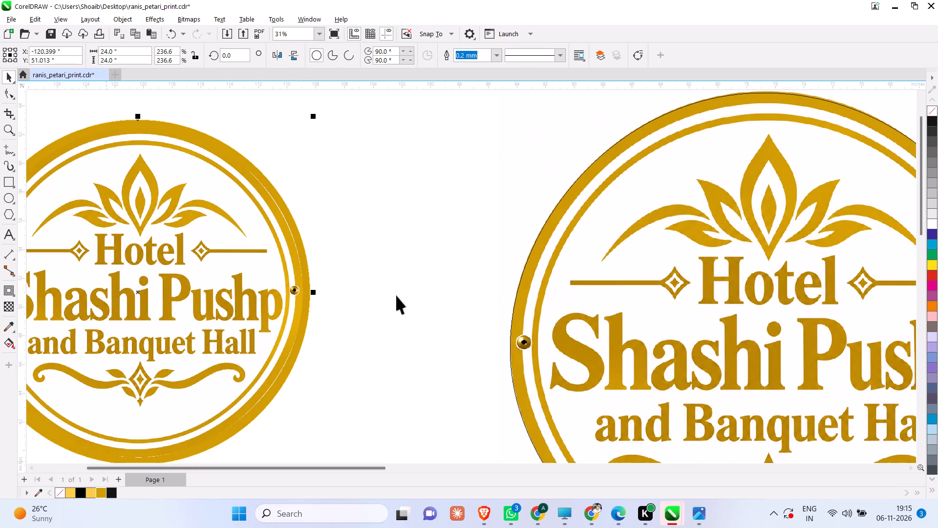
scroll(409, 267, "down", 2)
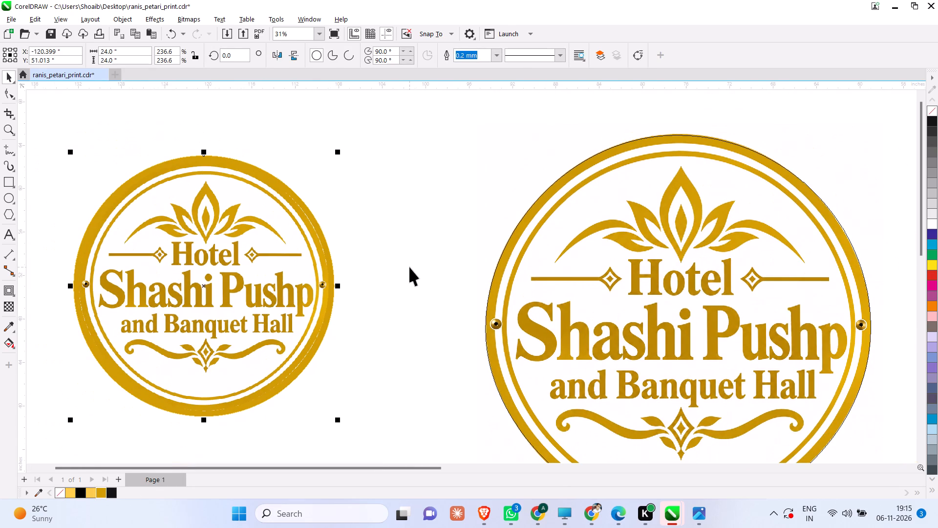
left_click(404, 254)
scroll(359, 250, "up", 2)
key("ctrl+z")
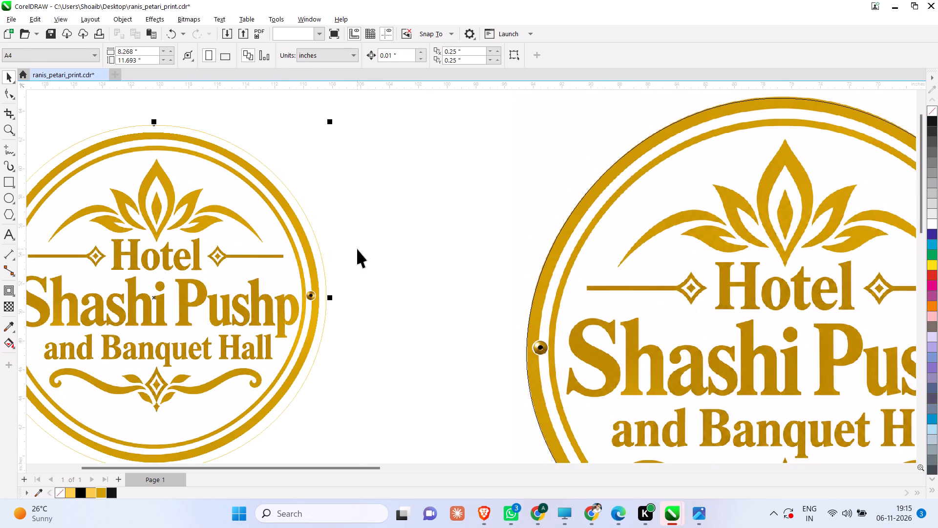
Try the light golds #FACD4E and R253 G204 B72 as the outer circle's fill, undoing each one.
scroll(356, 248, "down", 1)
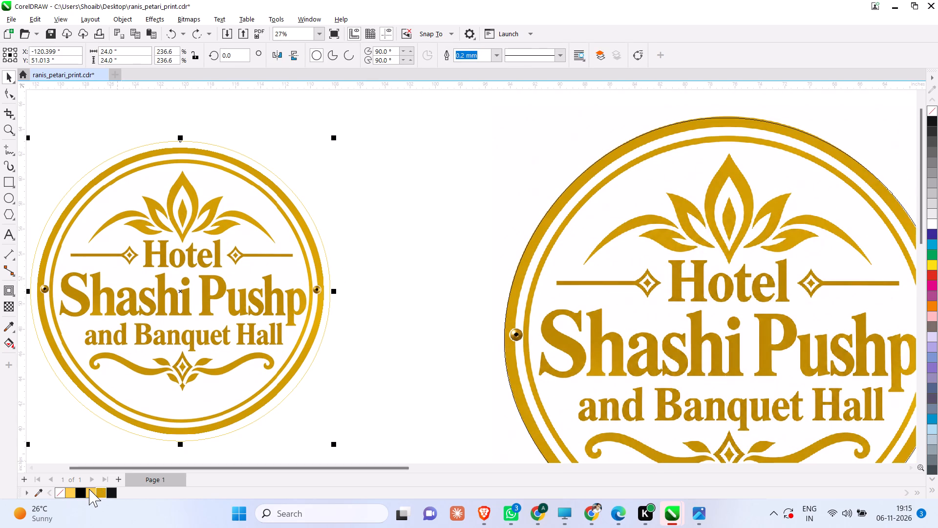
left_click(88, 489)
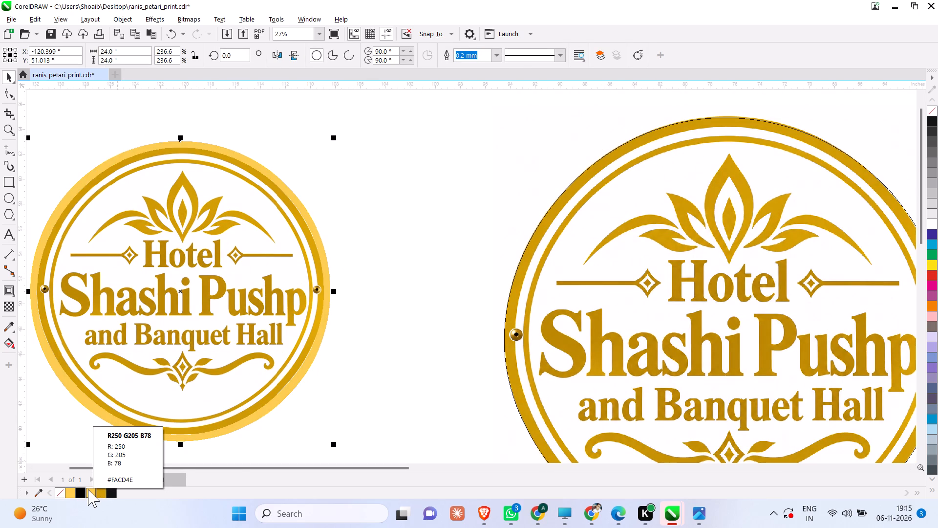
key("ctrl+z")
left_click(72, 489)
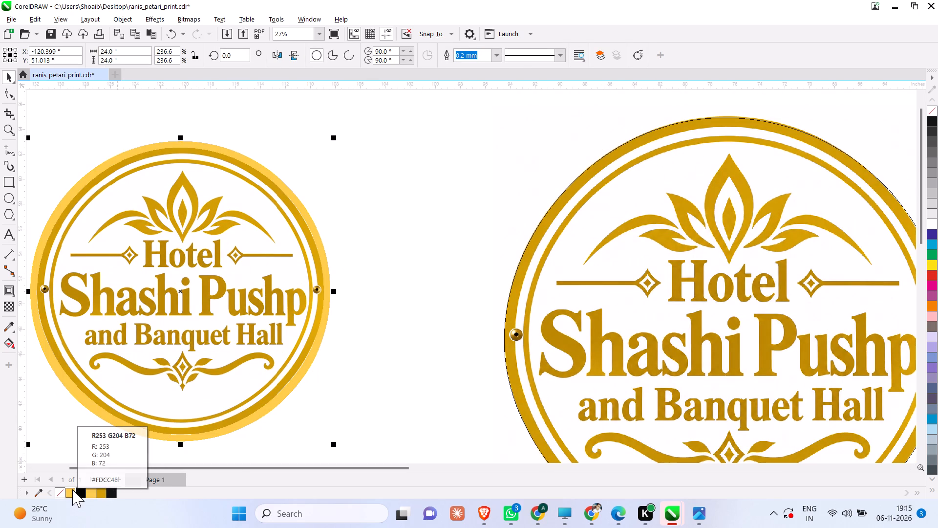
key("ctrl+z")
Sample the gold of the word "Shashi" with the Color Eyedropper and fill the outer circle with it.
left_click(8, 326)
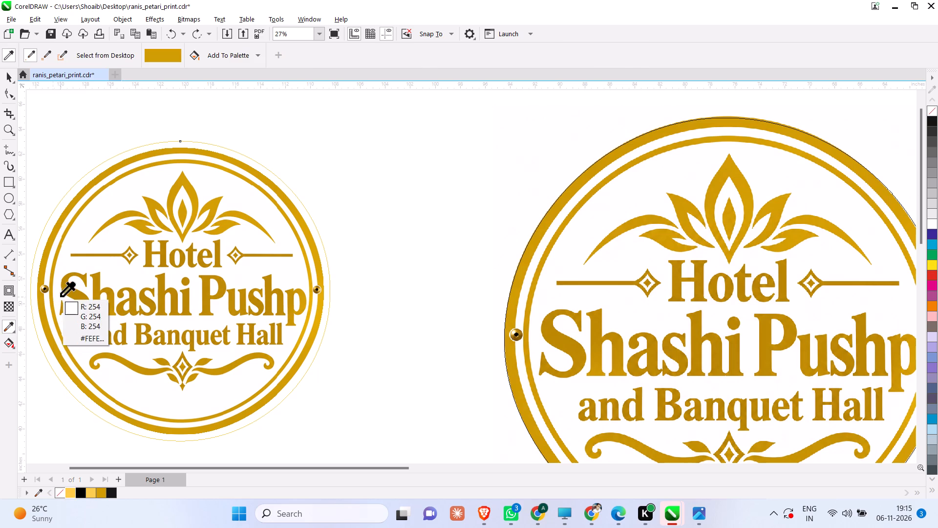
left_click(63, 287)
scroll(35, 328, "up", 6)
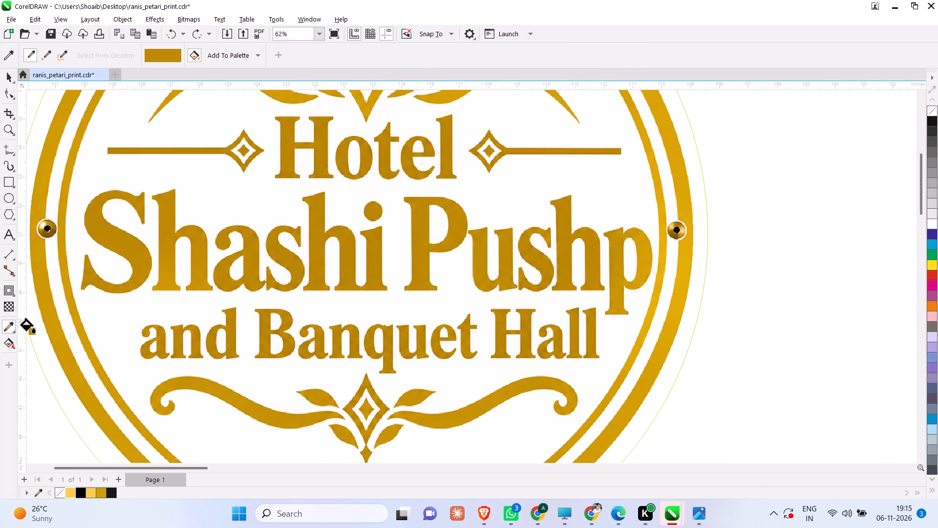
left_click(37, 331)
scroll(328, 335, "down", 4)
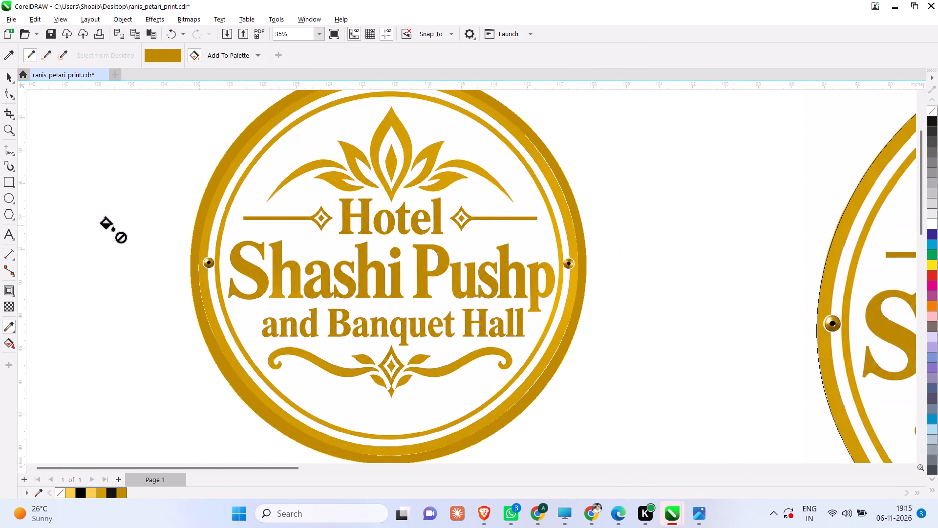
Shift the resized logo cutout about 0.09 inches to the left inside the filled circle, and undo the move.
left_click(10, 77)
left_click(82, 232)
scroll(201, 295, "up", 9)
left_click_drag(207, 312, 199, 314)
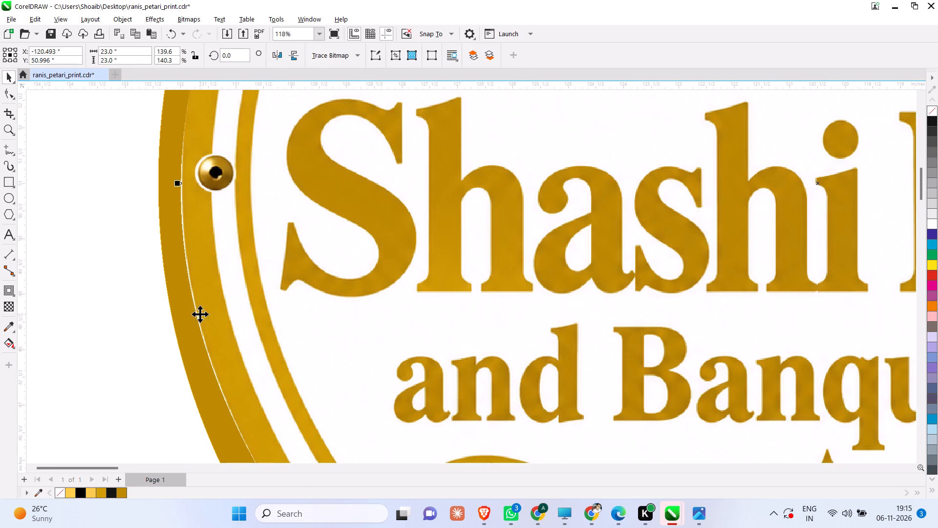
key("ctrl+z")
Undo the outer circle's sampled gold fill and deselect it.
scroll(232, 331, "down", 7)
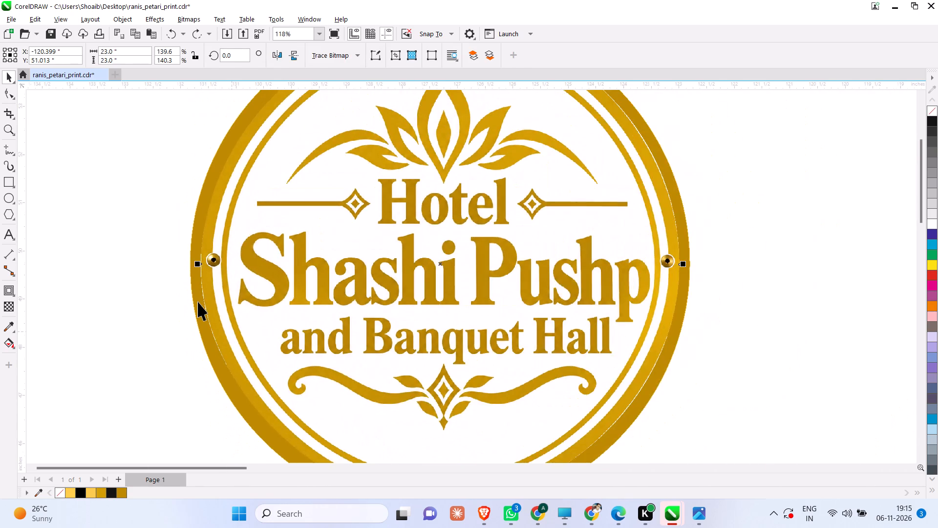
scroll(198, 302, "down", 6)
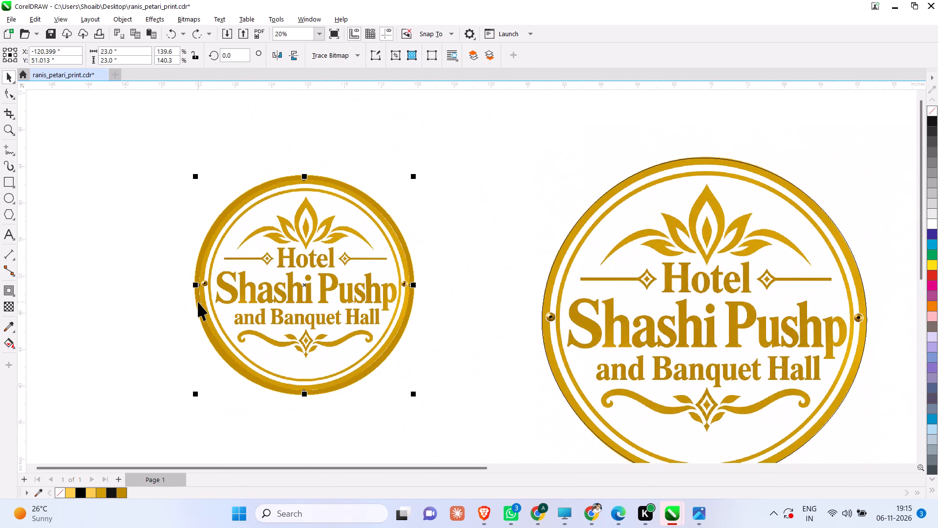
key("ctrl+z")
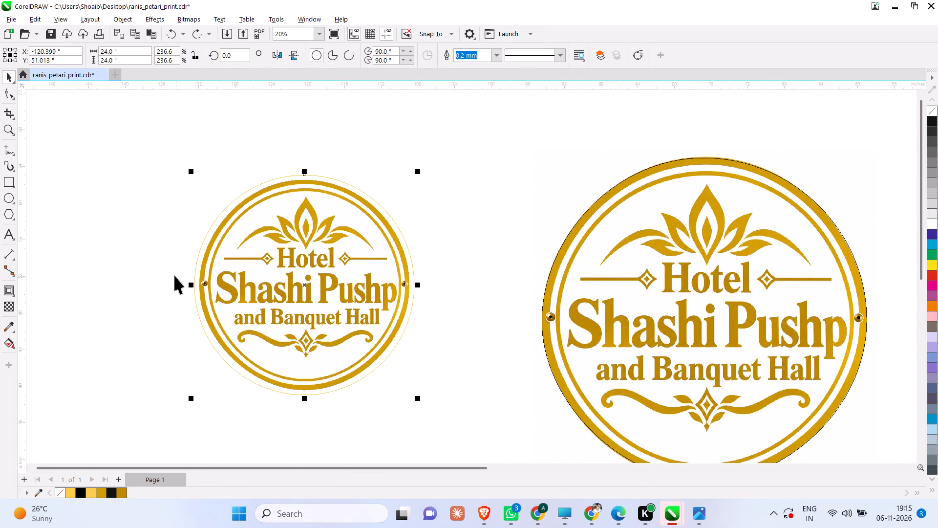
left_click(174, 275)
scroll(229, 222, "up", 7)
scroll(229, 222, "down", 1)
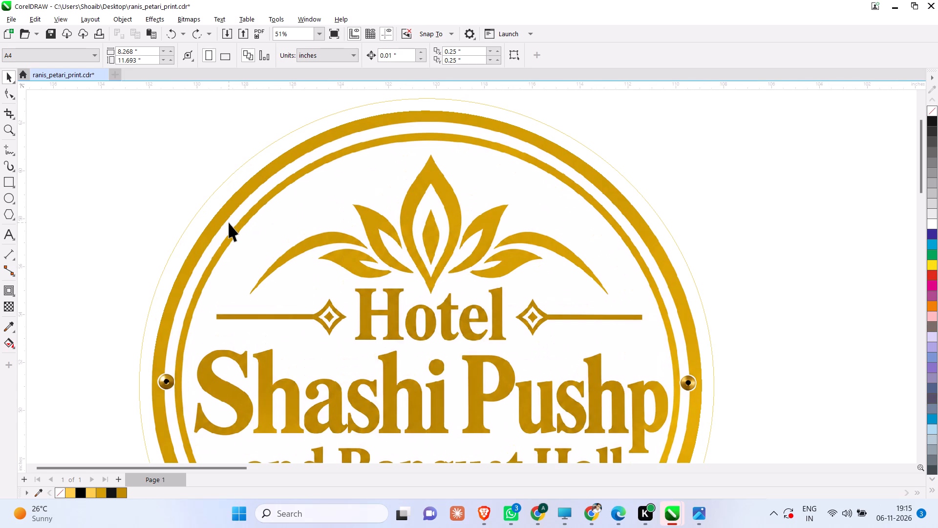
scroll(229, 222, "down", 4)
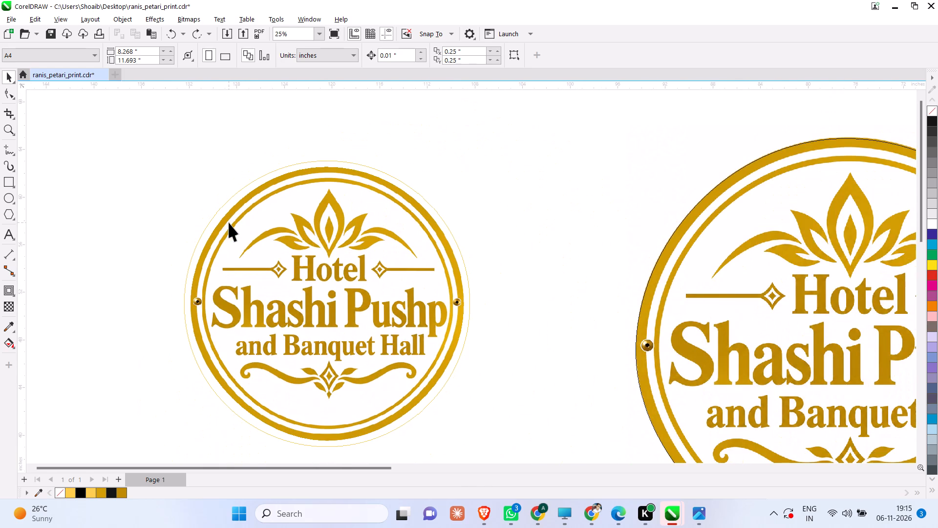
Move the 23-inch logo from above the Rani's Petari badge to the empty space up and right of the large circled logo.
scroll(229, 222, "down", 1)
scroll(280, 270, "down", 6)
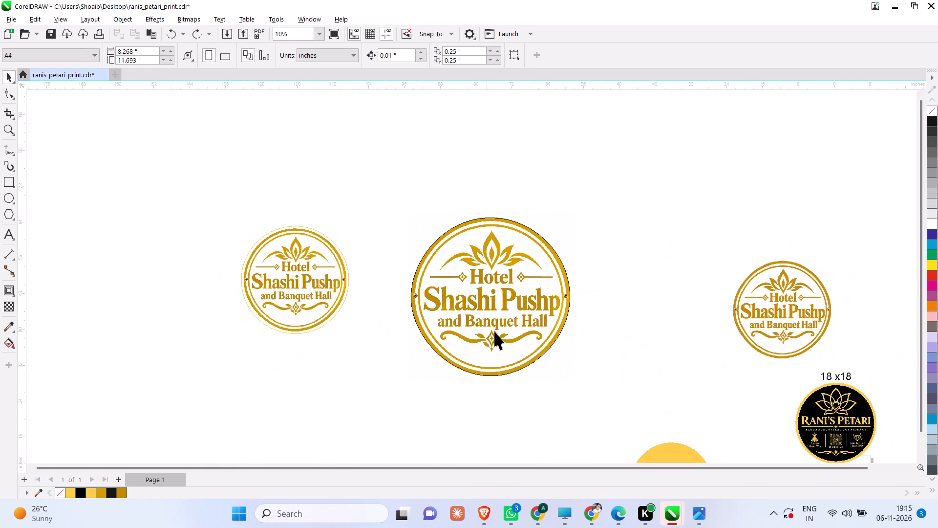
scroll(499, 331, "up", 4)
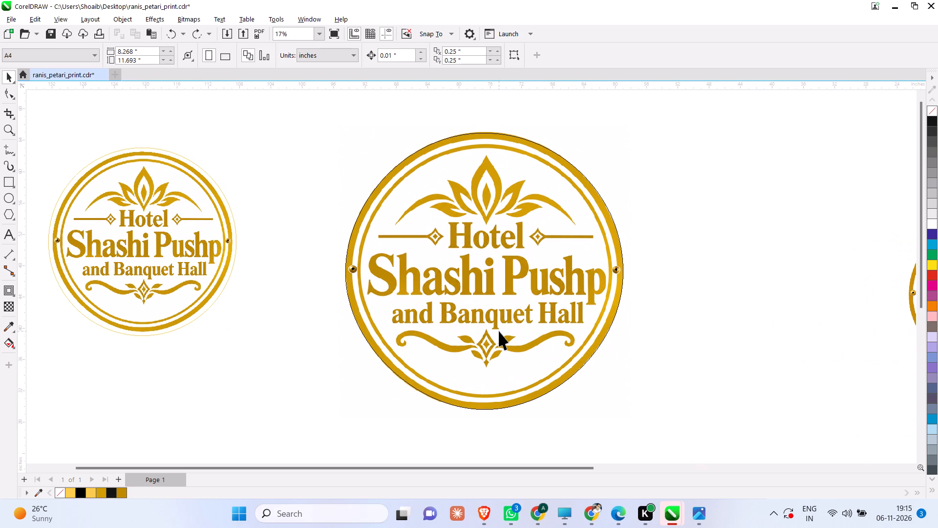
scroll(343, 383, "down", 4)
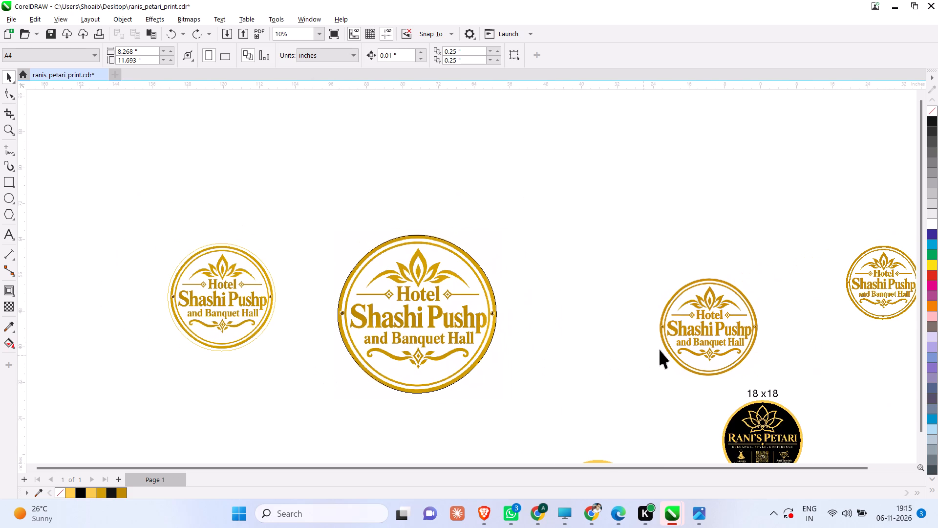
left_click_drag(693, 322, 732, 411)
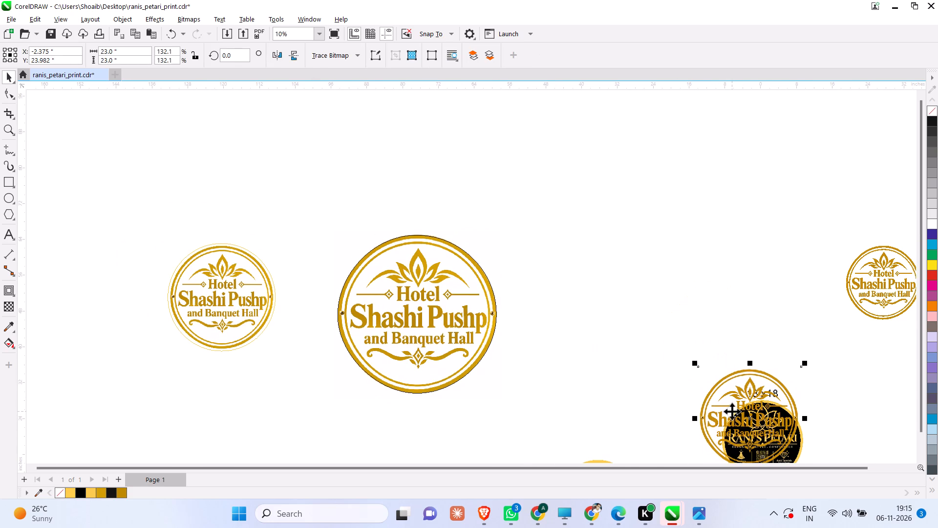
left_click_drag(732, 411, 541, 214)
scroll(565, 215, "up", 7)
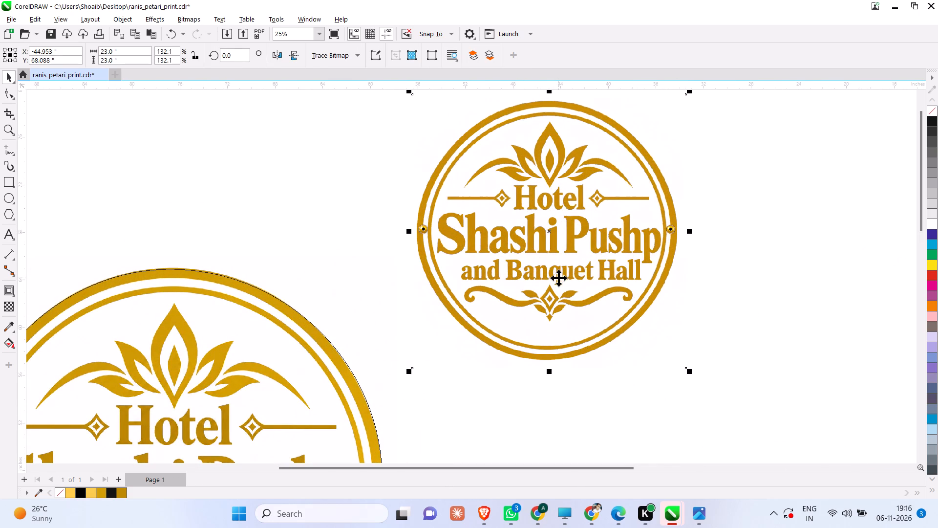
left_click_drag(558, 278, 648, 333)
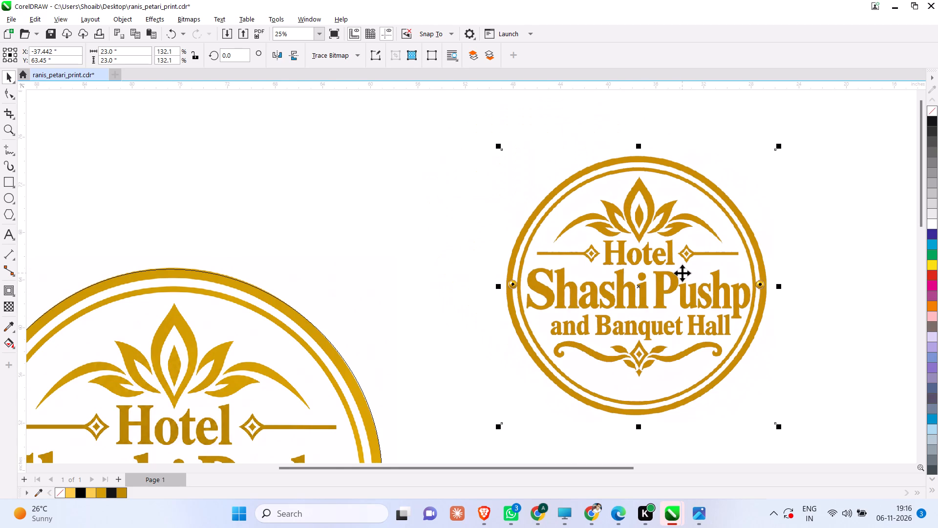
Draw a circle about 19.73 inches in diameter over the moved 23-inch logo and remove its fill.
scroll(682, 273, "down", 1)
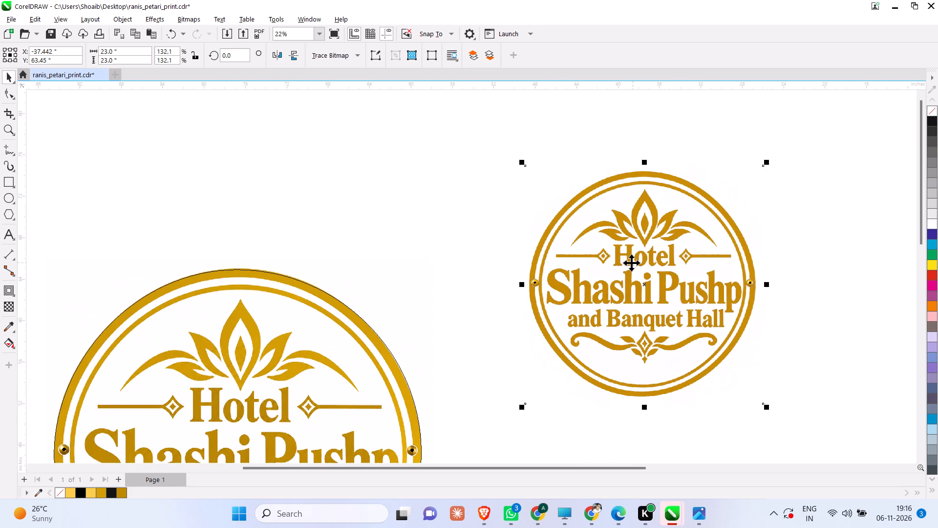
scroll(463, 253, "down", 4)
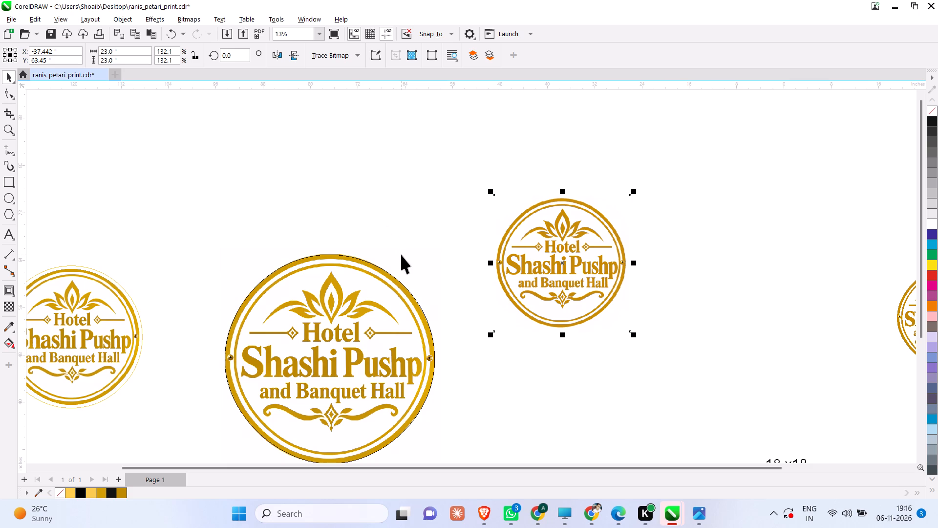
left_click(14, 197)
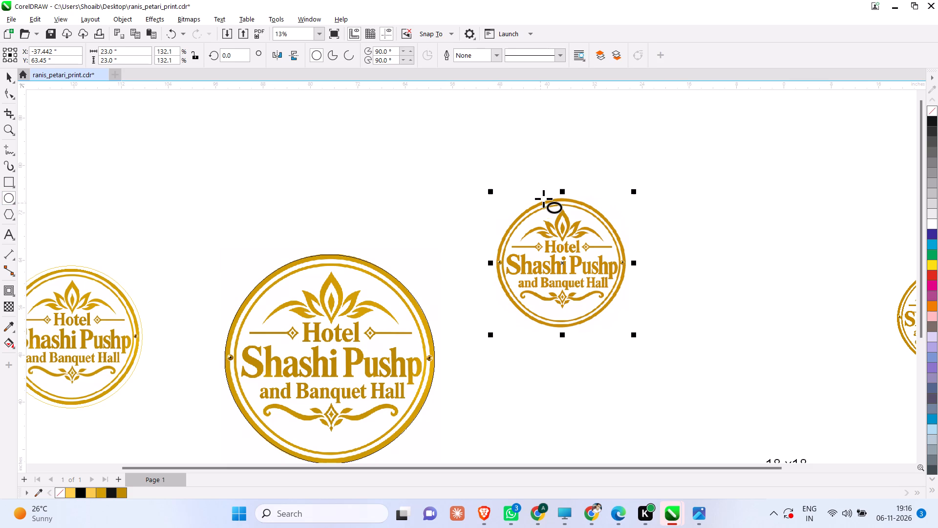
left_click_drag(543, 198, 622, 315, "ctrl")
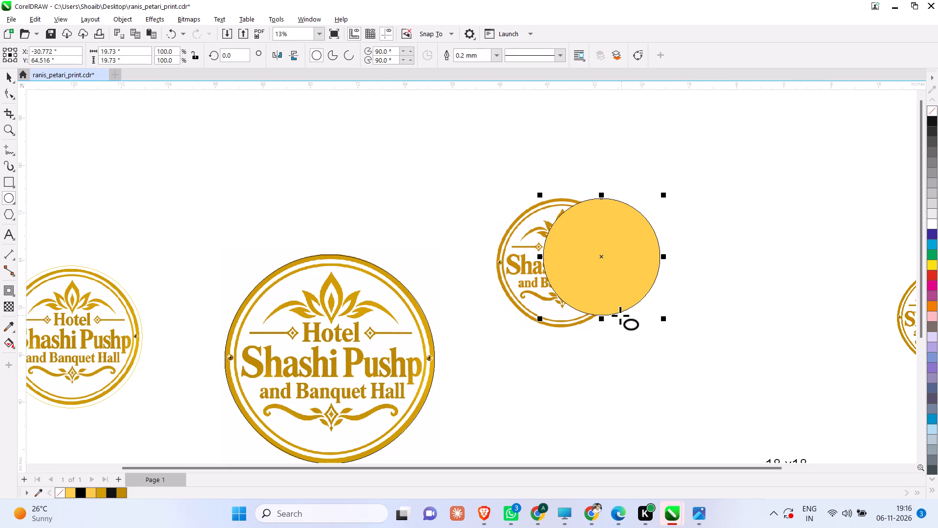
left_click(4, 77)
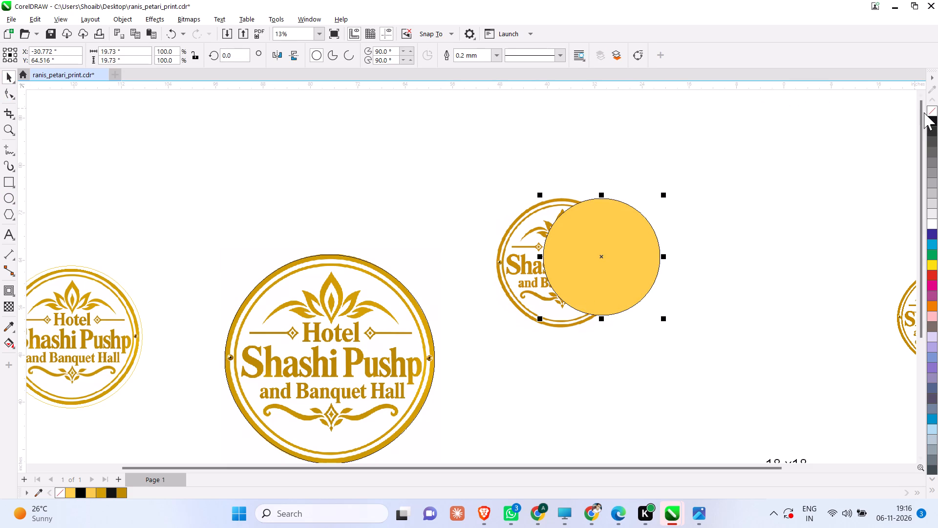
left_click(929, 112)
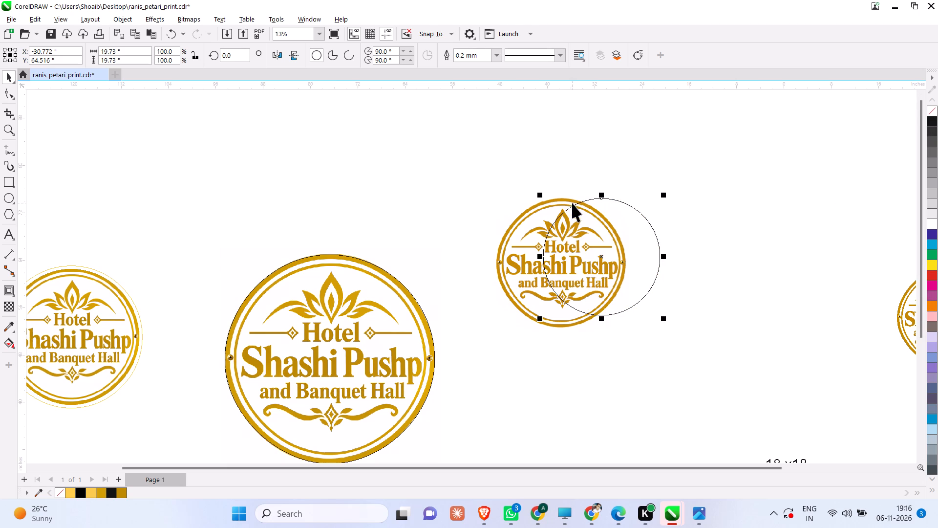
Centre the new unfilled circle horizontally and vertically on the 23-inch logo.
left_click_drag(465, 178, 705, 368)
type("ce")
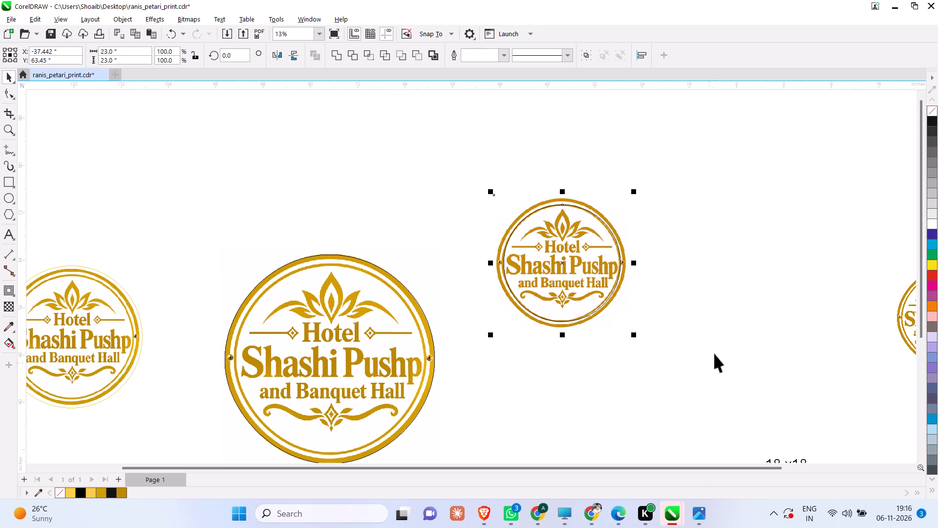
left_click(713, 343)
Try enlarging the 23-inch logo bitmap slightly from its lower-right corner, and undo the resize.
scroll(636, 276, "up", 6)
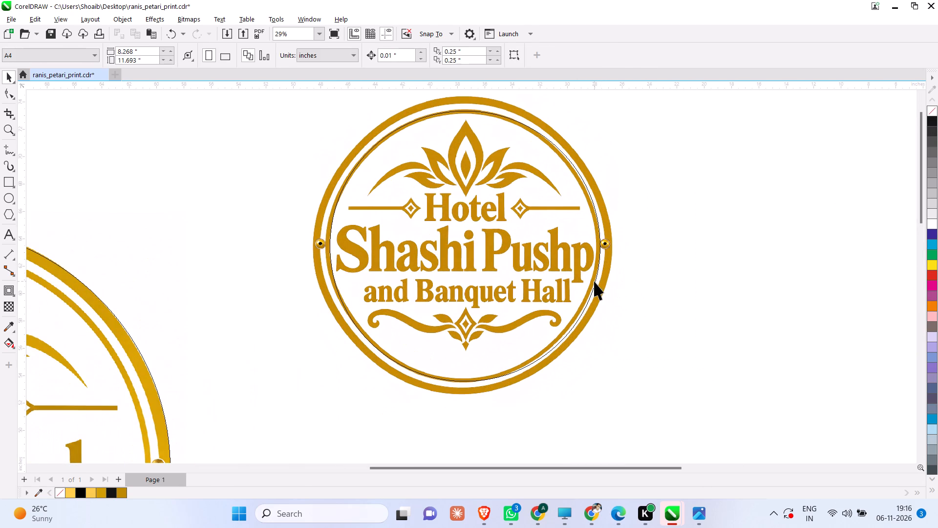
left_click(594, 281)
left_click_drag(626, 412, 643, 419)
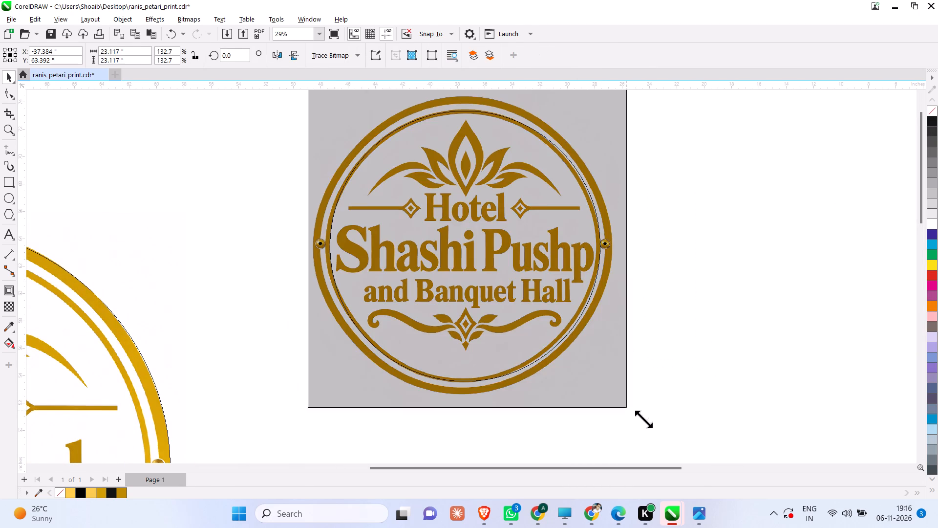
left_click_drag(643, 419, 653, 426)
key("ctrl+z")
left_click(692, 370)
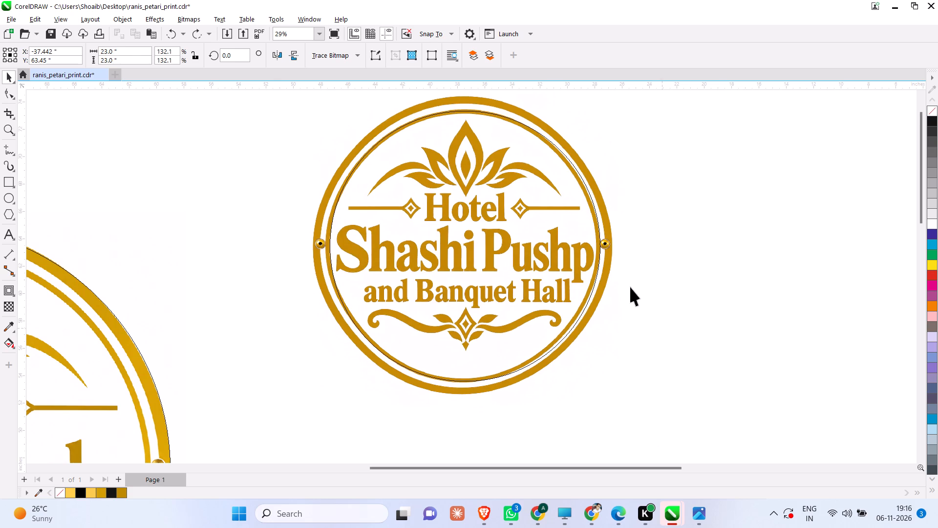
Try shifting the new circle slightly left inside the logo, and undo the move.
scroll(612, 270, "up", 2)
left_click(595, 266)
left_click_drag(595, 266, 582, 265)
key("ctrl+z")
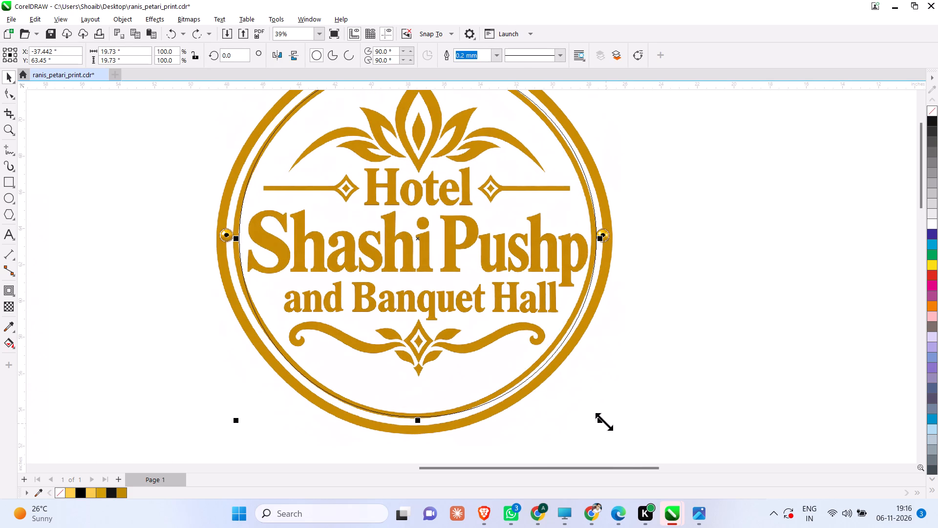
Enlarge the unfilled circle about its centre to about 21.13 inches so it approaches the logo's outer ring.
left_click_drag(604, 421, 623, 434)
scroll(647, 425, "down", 3)
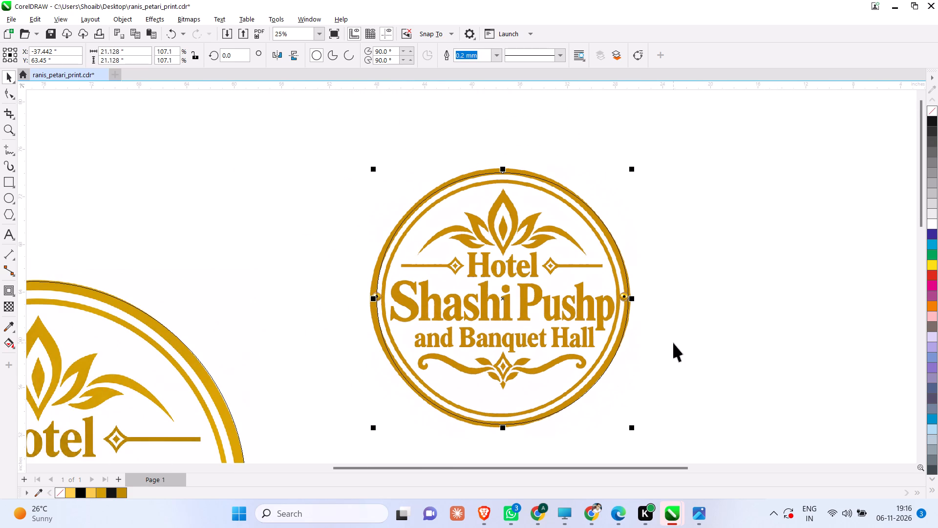
left_click(673, 343)
Move the unfilled circle right and slightly down so it is offset from the 23-inch logo.
left_click_drag(628, 314, 637, 316)
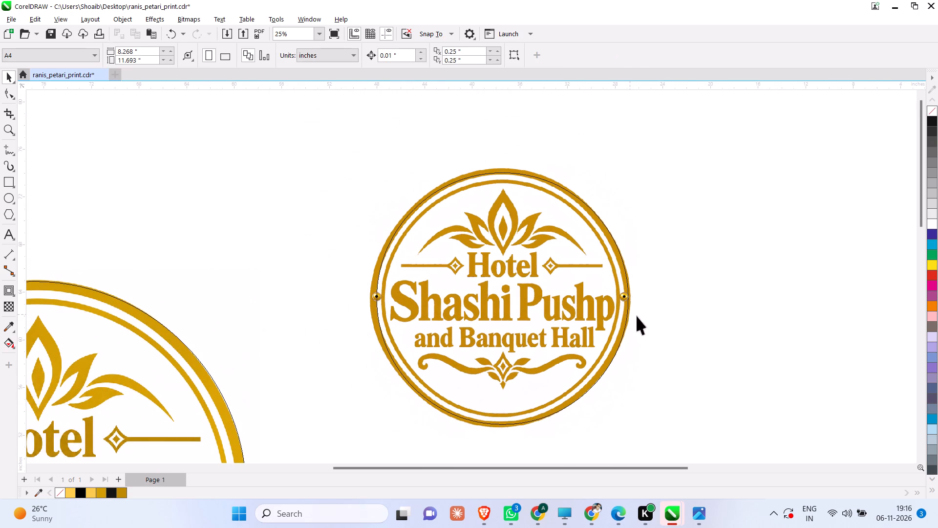
left_click_drag(637, 316, 676, 328)
left_click(795, 308)
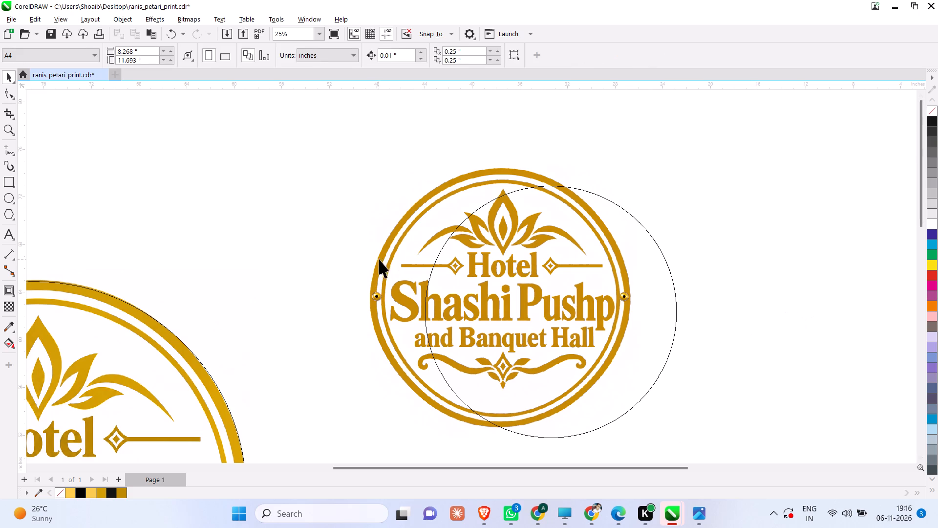
Try applying a dark grey palette colour to the 23-inch logo bitmap, and deselect it.
left_click(388, 259)
left_click(937, 158)
left_click(937, 158)
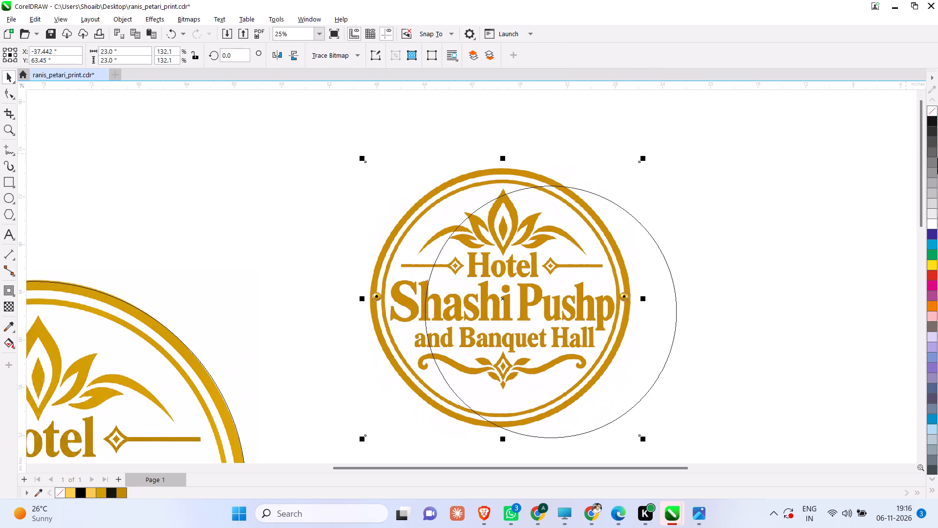
triple_click(934, 155)
left_click(850, 154)
Examine the rings and lettering of the 23-inch logo and the large circled logo up close.
scroll(405, 293, "up", 6)
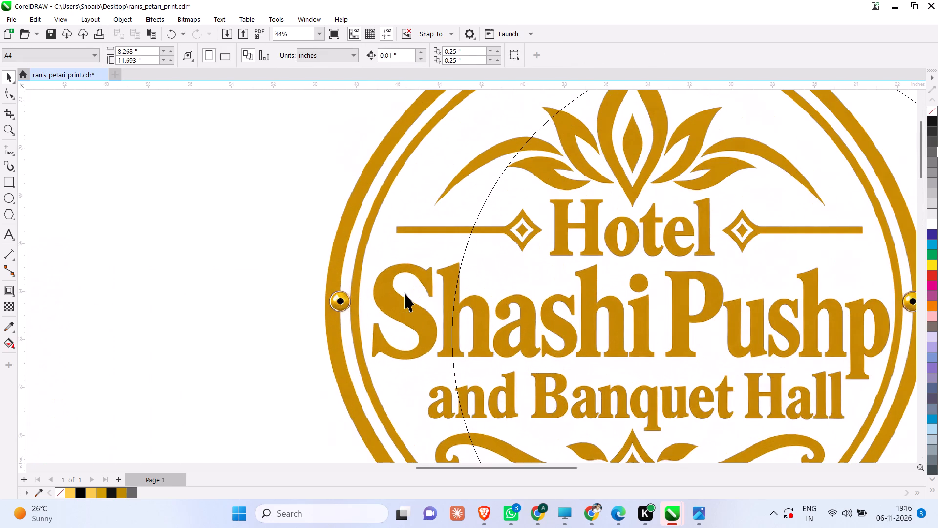
scroll(405, 293, "down", 3)
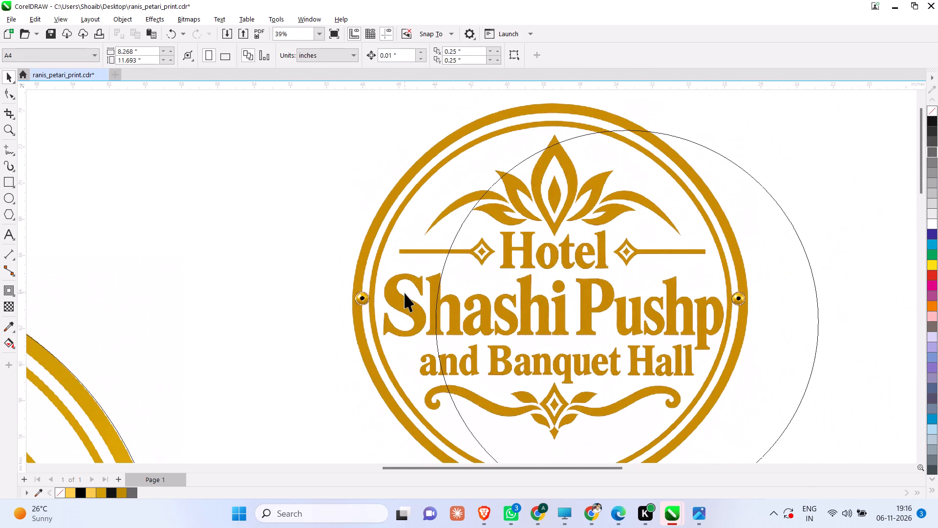
scroll(405, 293, "down", 6)
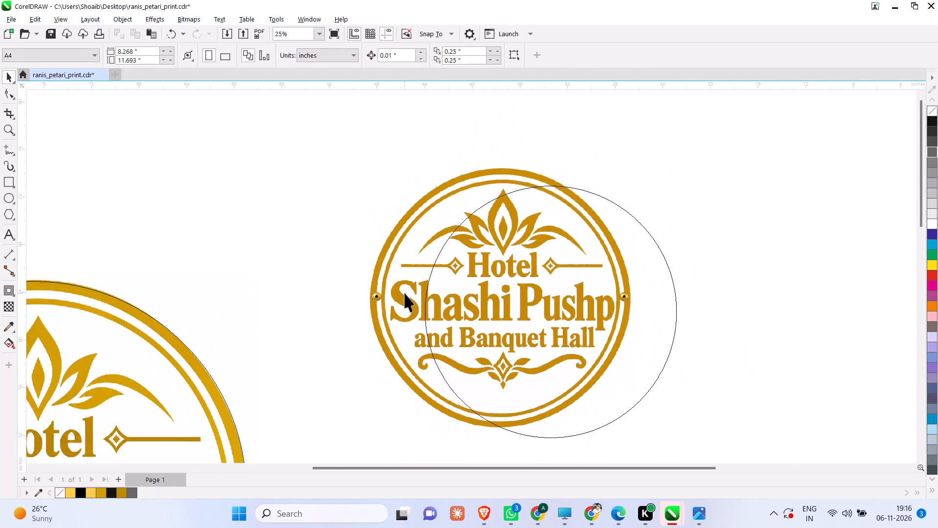
scroll(405, 293, "down", 5)
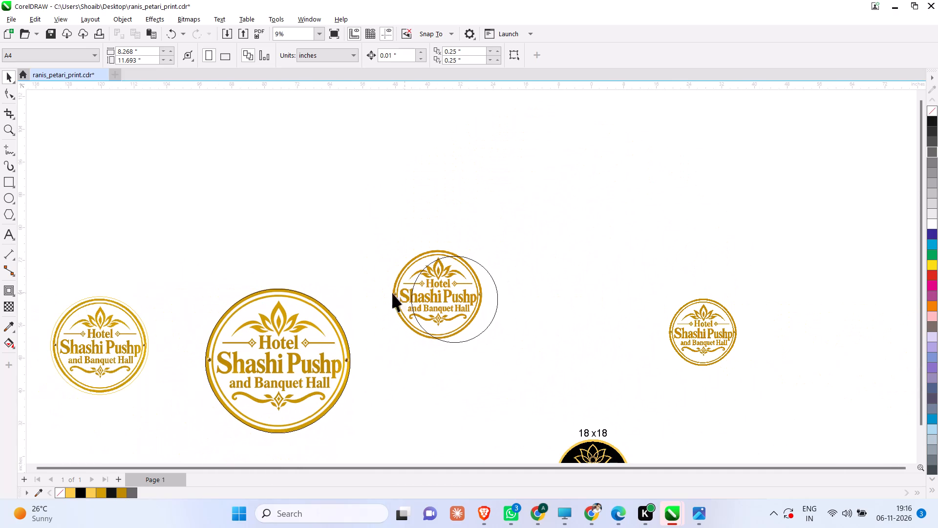
scroll(209, 343, "up", 14)
scroll(209, 343, "down", 3)
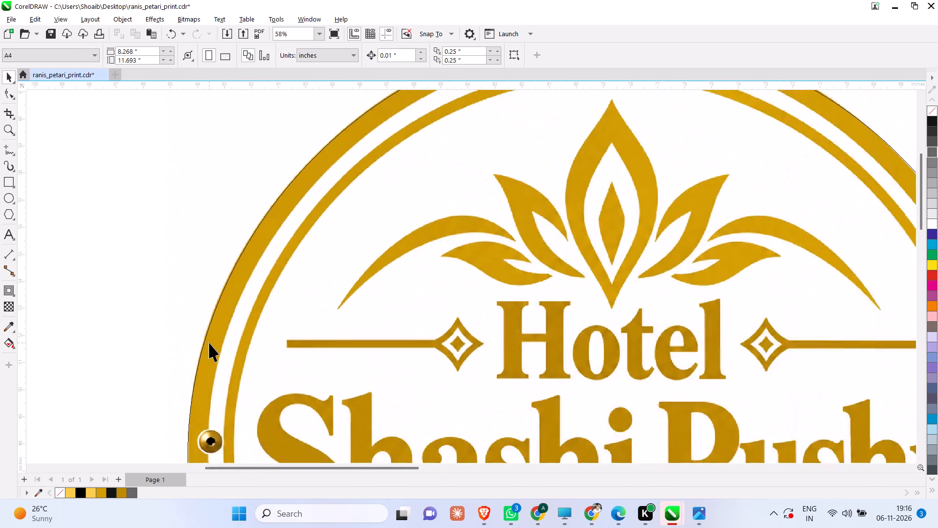
scroll(209, 343, "down", 5)
scroll(277, 337, "down", 6)
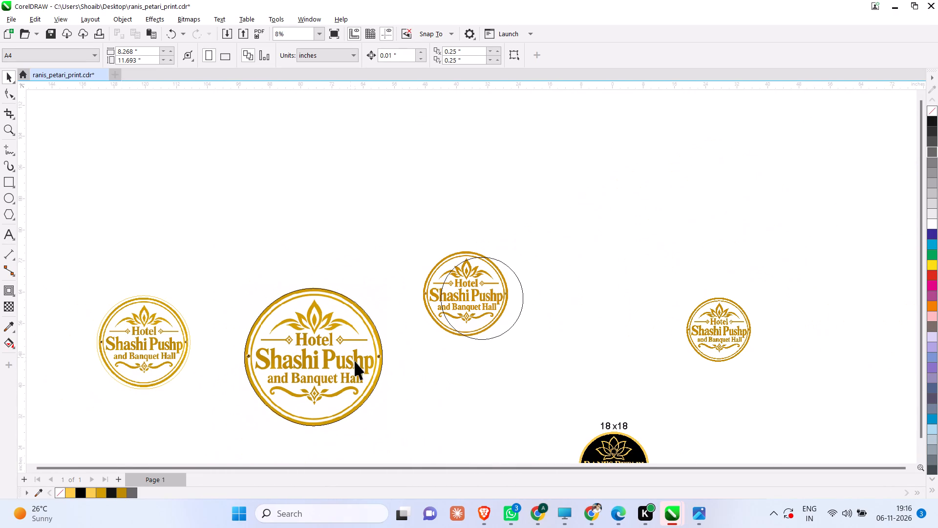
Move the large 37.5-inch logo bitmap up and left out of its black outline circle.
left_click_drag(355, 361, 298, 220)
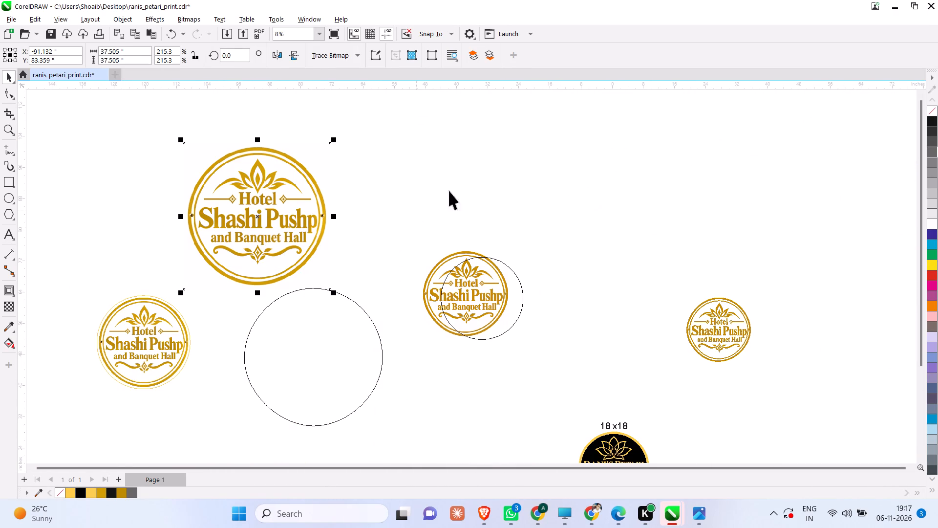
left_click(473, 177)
Examine the thin-outlined smaller logo and compare it with the empty circle and the other logo copies.
scroll(160, 312, "up", 5)
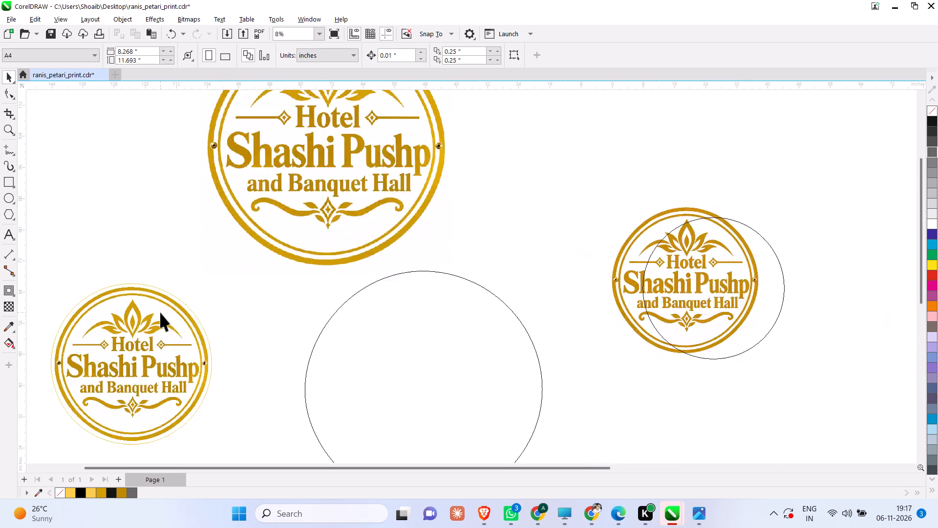
scroll(160, 312, "up", 9)
scroll(477, 243, "down", 5)
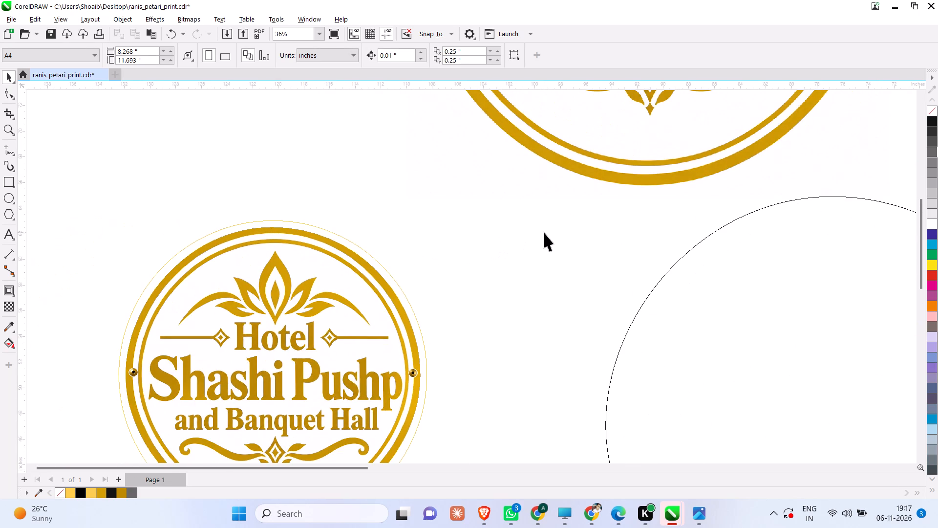
scroll(548, 232, "down", 5)
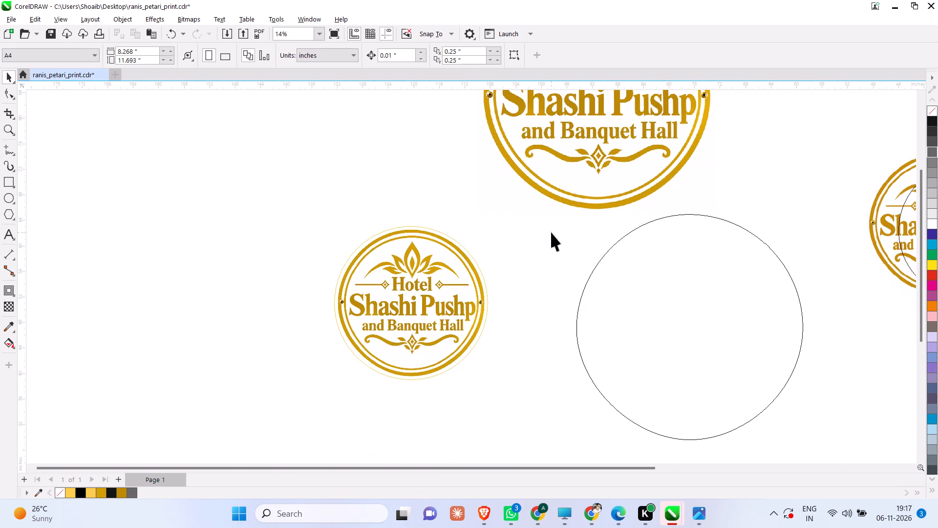
scroll(552, 233, "down", 5)
scroll(766, 260, "up", 4)
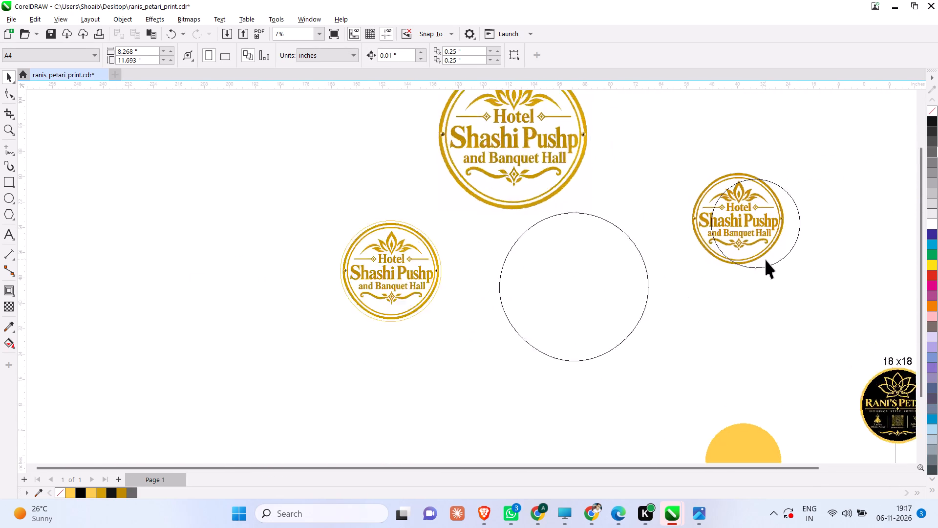
scroll(766, 260, "up", 2)
scroll(388, 429, "down", 1)
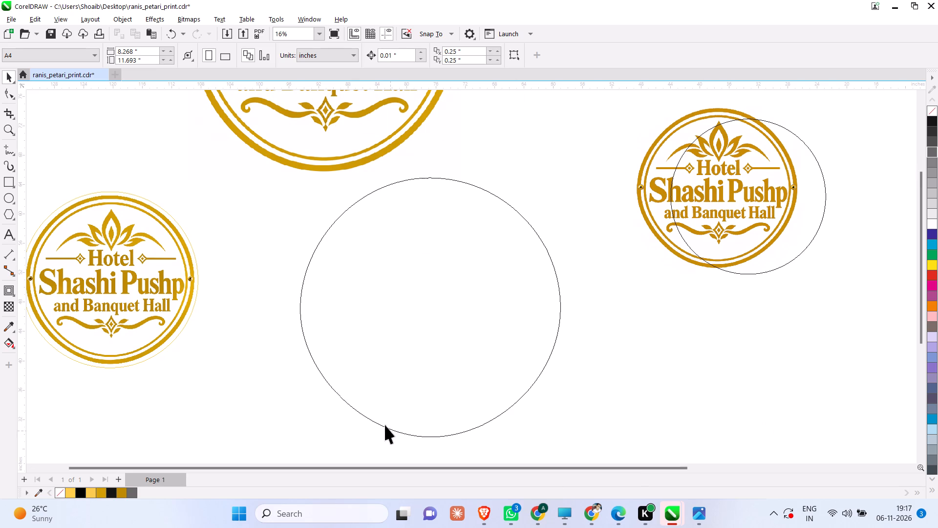
Delete the large logo bitmap above the empty outline circle.
scroll(385, 425, "down", 4)
left_click_drag(184, 153, 446, 303)
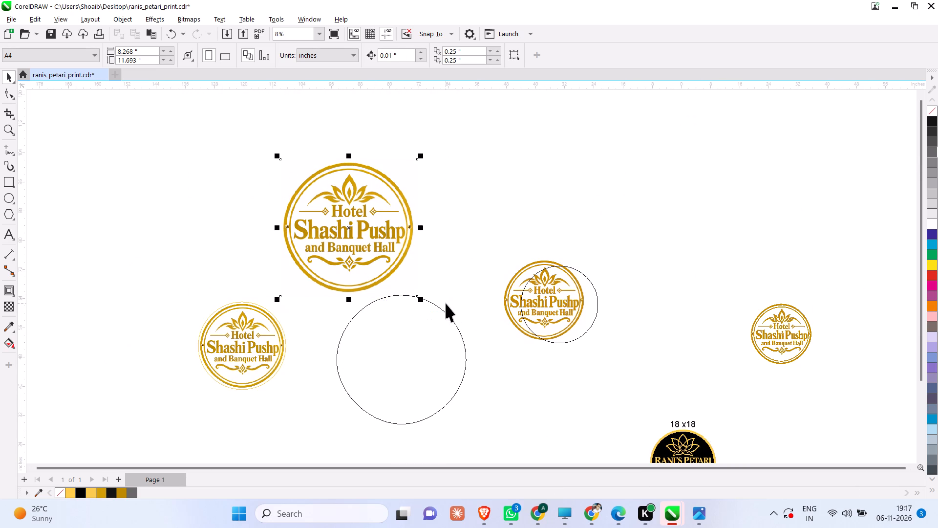
key("Delete")
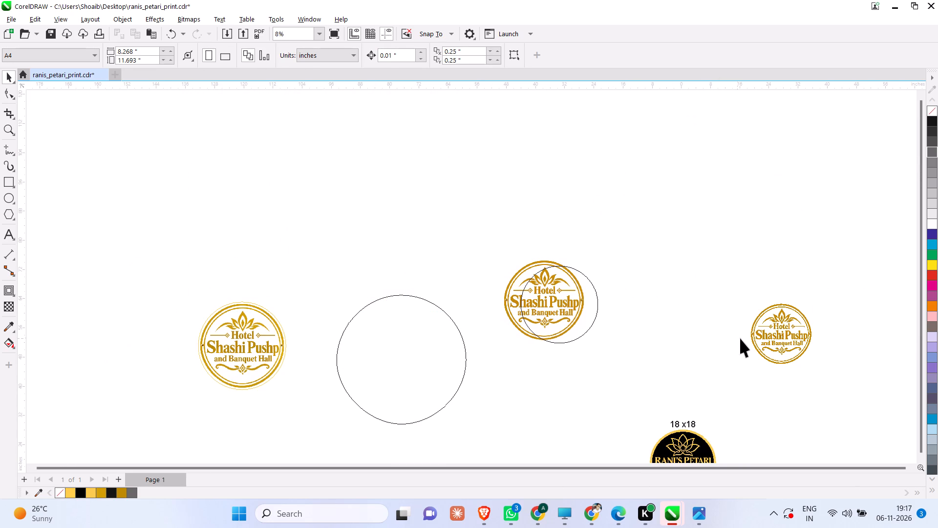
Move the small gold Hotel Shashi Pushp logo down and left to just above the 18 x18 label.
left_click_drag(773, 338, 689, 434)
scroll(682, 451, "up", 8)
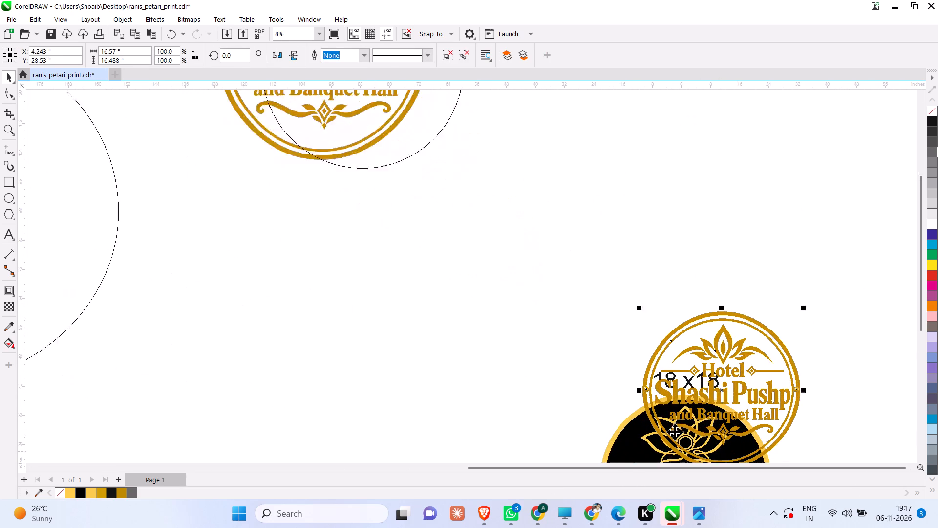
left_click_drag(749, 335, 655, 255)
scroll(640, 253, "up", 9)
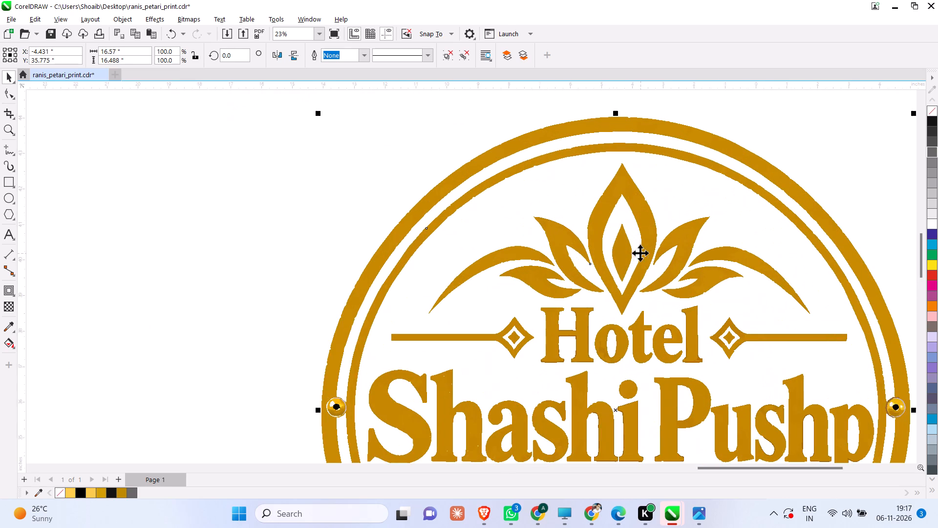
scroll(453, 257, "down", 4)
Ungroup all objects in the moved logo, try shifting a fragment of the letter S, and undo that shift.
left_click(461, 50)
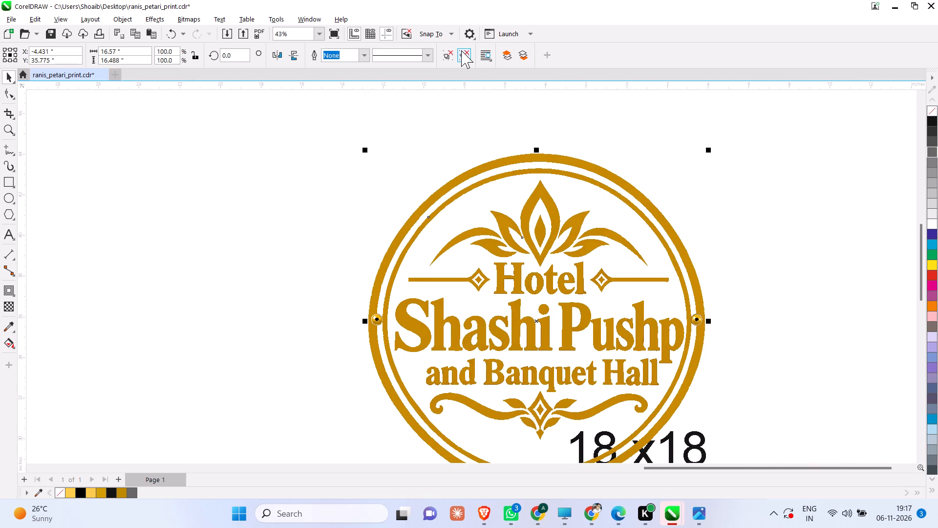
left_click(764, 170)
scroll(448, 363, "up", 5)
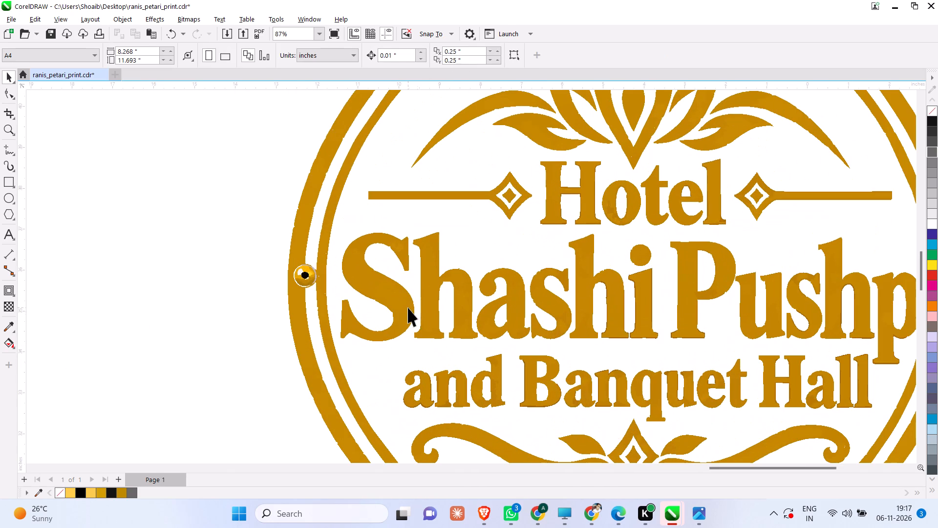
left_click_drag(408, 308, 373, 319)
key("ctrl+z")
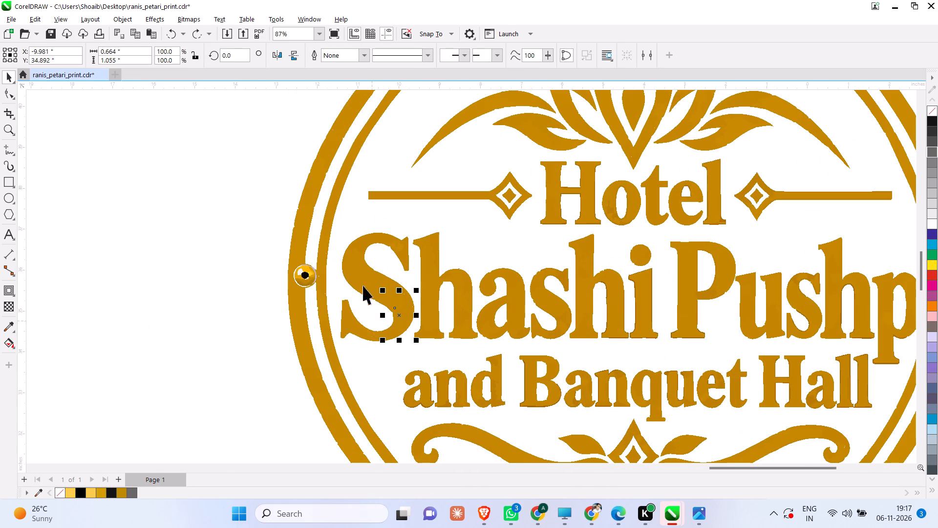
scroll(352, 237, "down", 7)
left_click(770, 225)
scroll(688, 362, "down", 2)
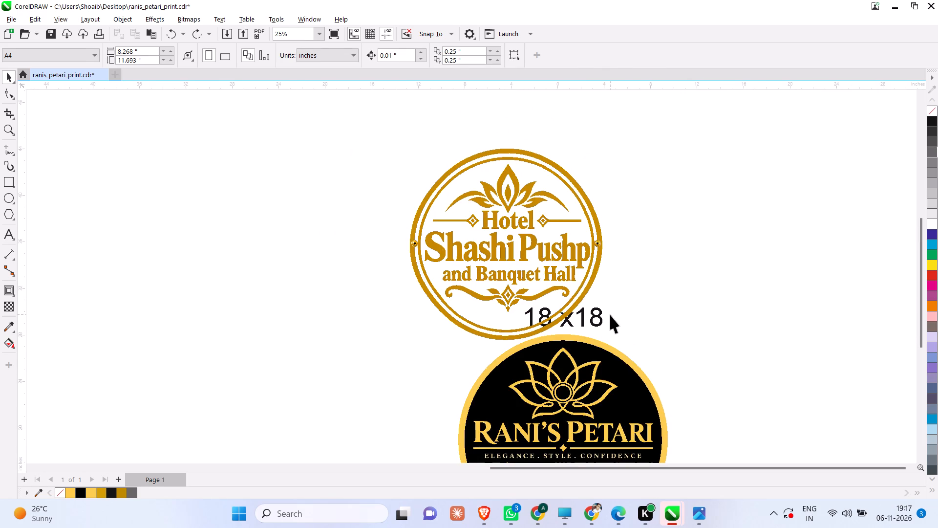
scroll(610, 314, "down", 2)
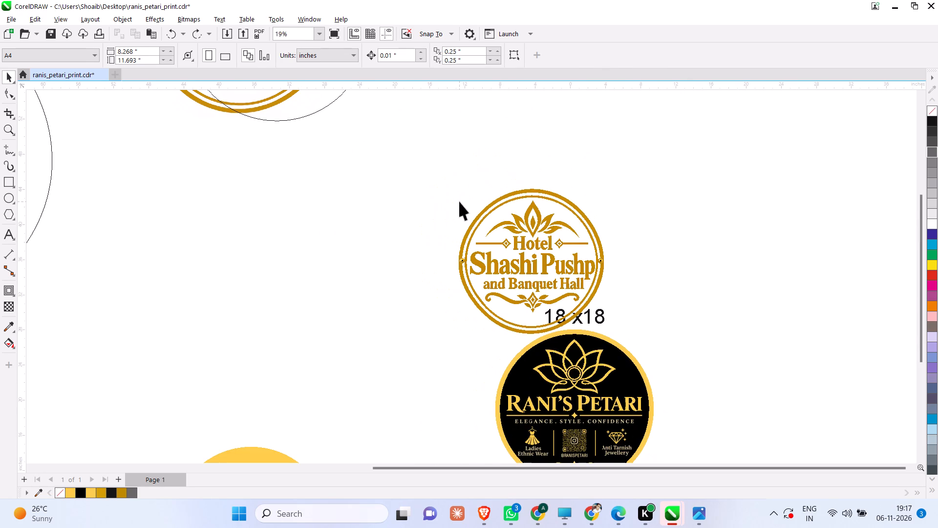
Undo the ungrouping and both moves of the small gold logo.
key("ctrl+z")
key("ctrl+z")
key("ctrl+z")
Move the small gold logo into the empty area above and left of the 18 x18 label.
left_click_drag(783, 103, 721, 117)
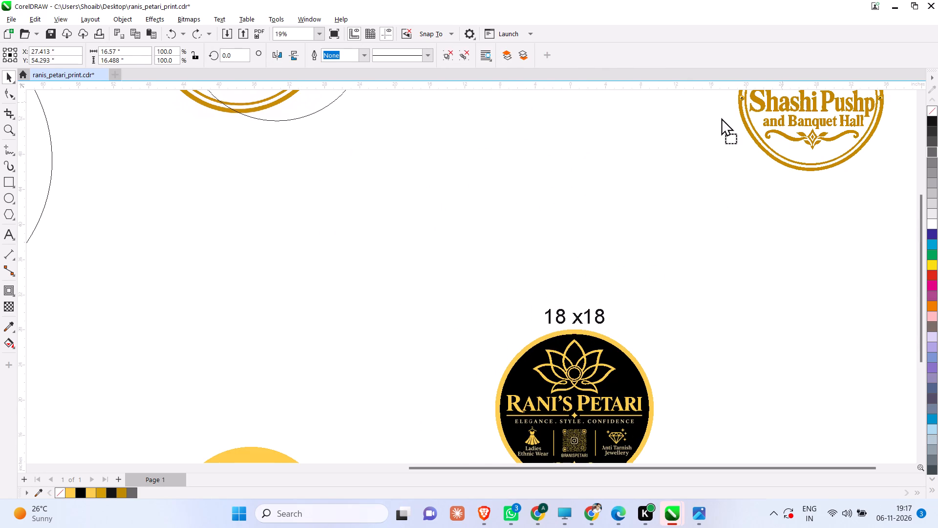
left_click_drag(721, 117, 379, 222)
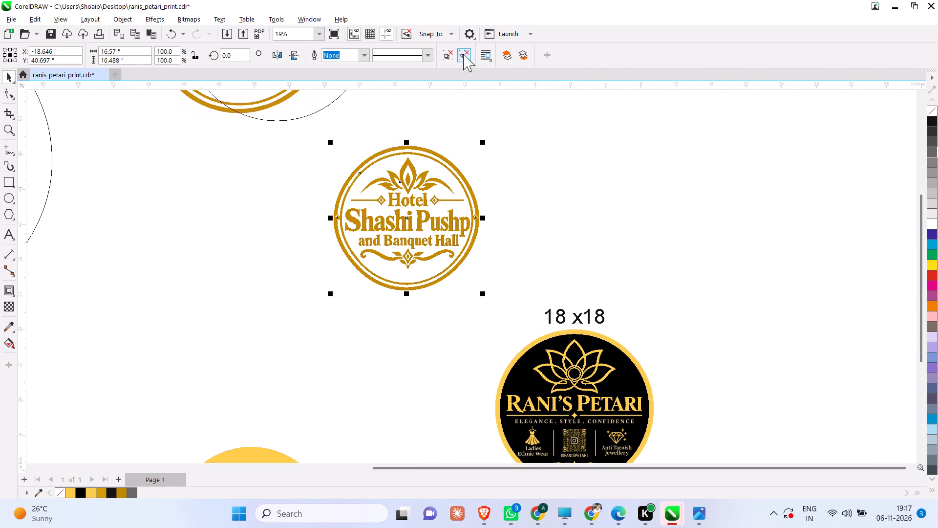
Ungroup all objects in the moved gold logo and check its edges and ring detail up close.
left_click(463, 54)
left_click(528, 136)
scroll(486, 177, "up", 12)
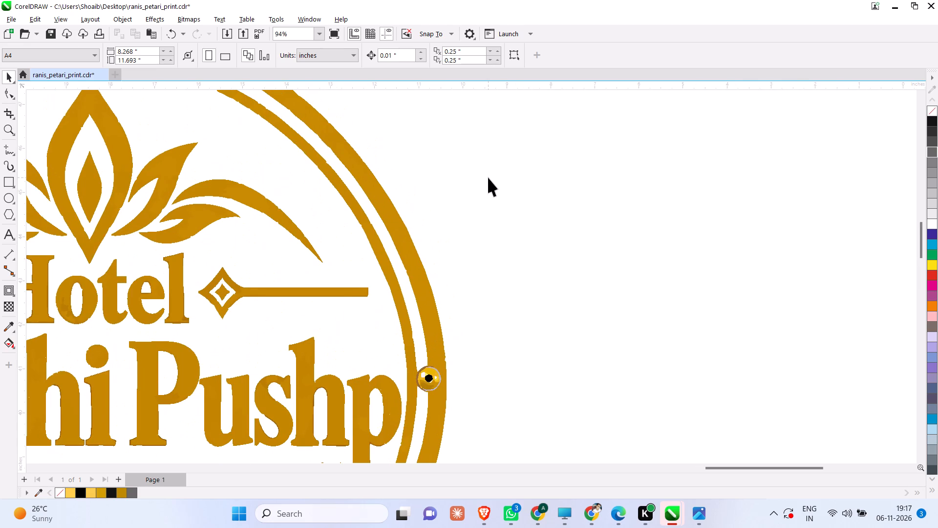
scroll(536, 183, "down", 7)
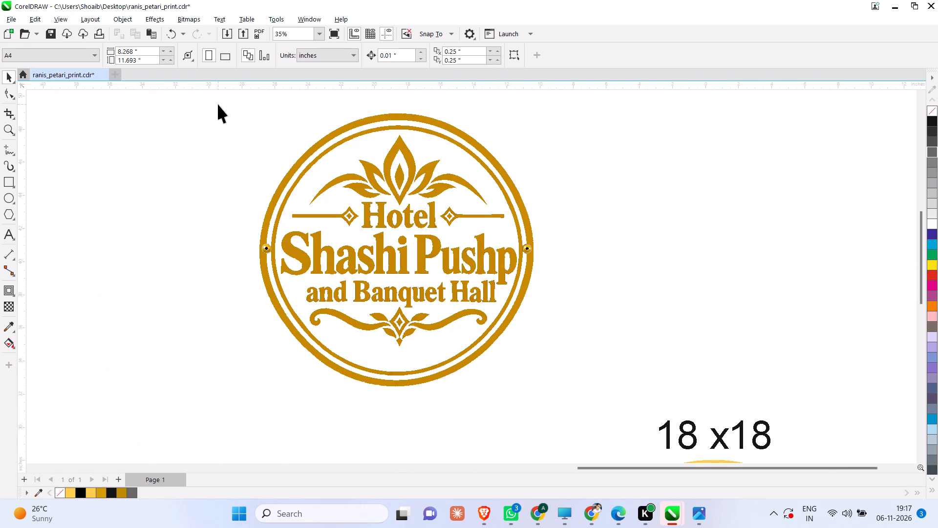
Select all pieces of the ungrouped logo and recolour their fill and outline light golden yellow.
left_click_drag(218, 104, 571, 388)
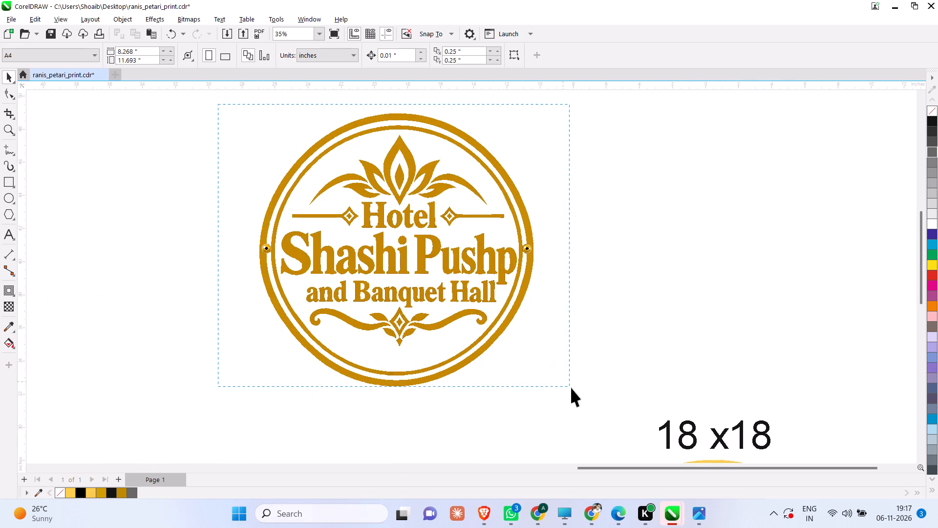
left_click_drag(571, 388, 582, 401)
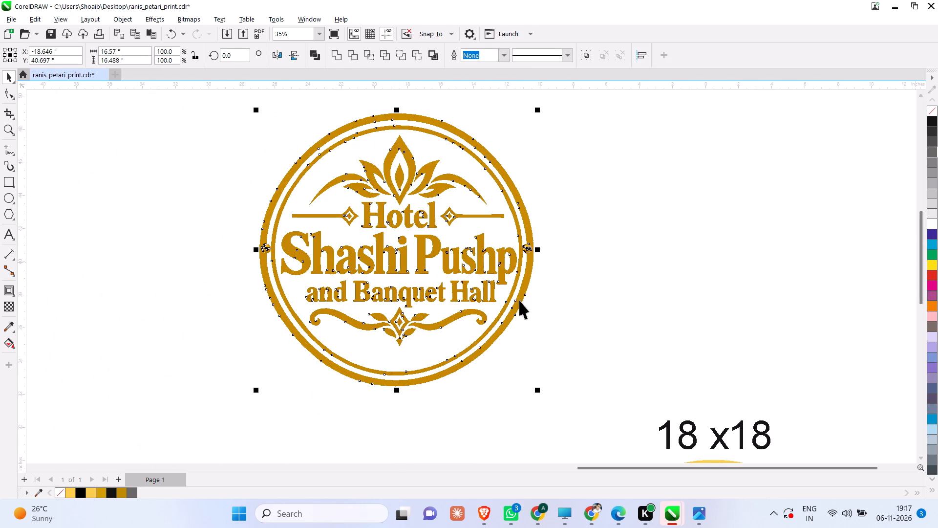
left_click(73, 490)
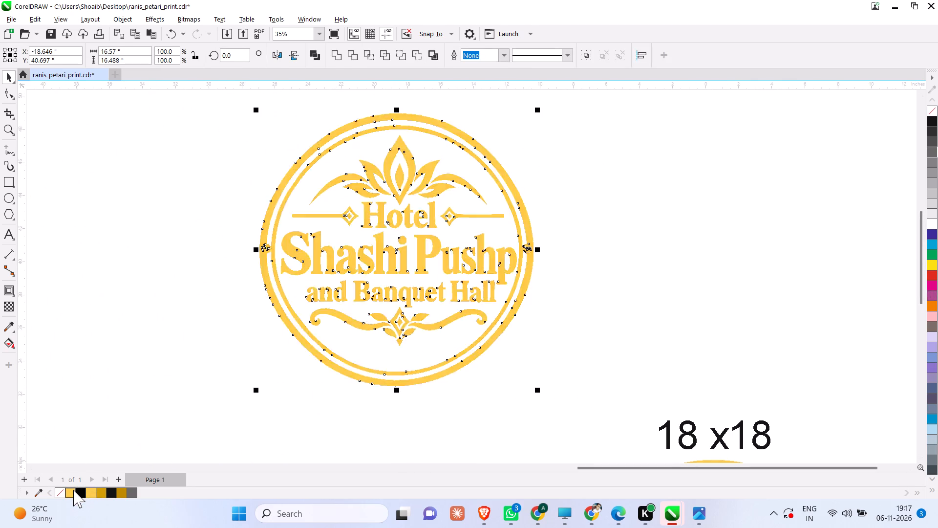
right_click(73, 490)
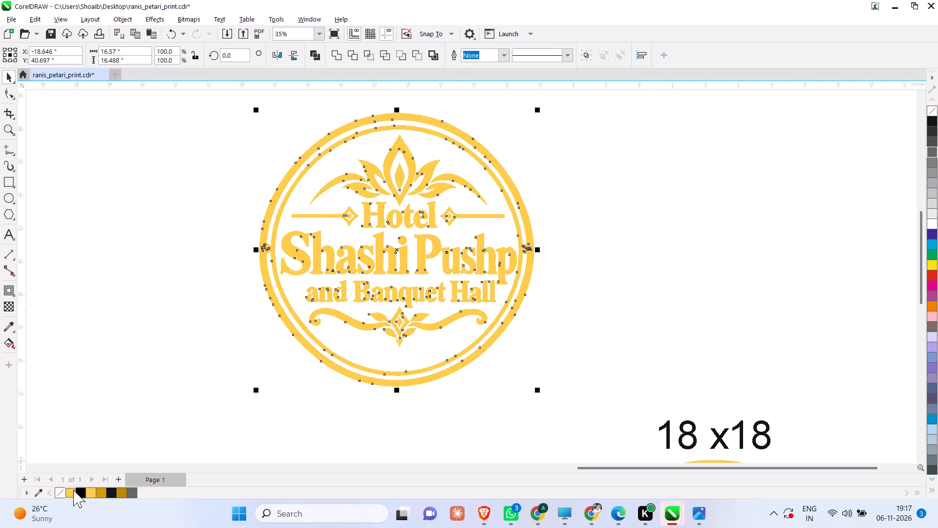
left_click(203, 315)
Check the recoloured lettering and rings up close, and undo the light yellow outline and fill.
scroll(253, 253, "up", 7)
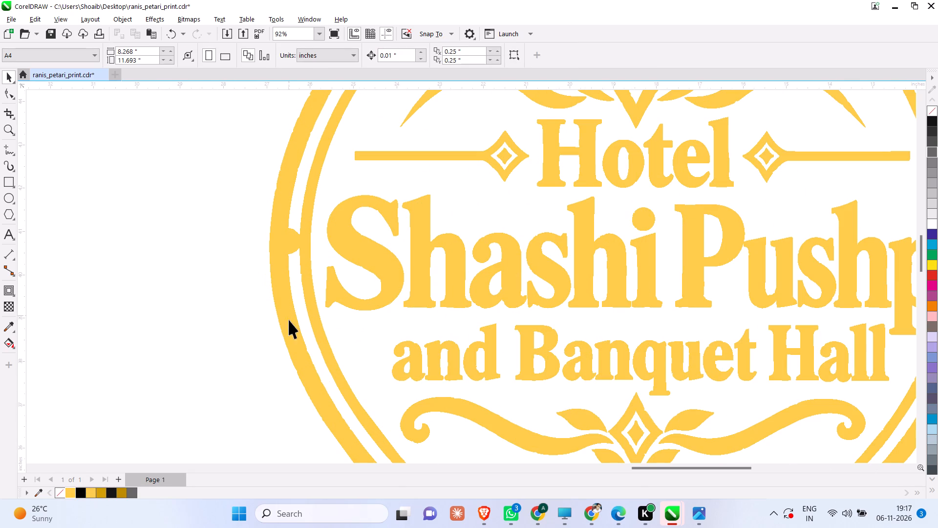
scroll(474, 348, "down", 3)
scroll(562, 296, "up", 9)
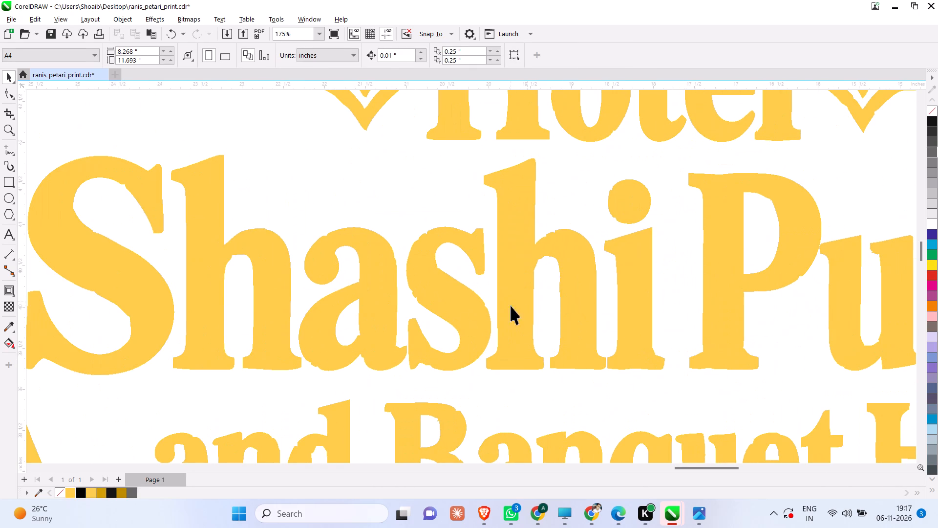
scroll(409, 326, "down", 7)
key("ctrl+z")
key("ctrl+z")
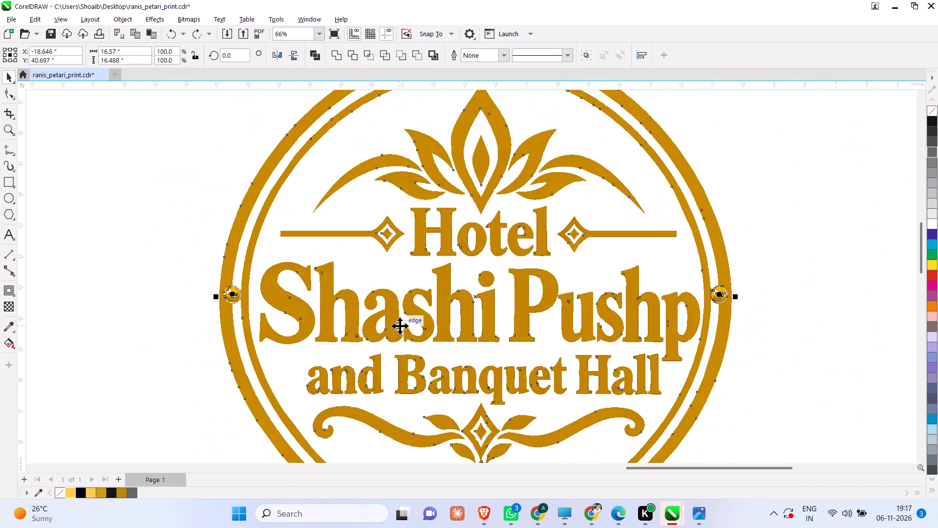
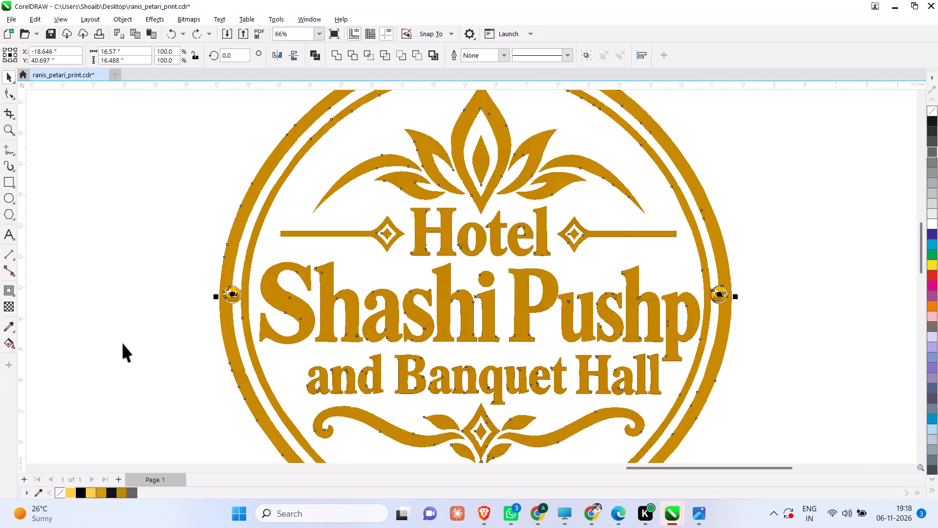
Move the 23-inch gold logo above the ungrouped one to the right, partly off the circle outline, and check its detail.
scroll(333, 357, "down", 5)
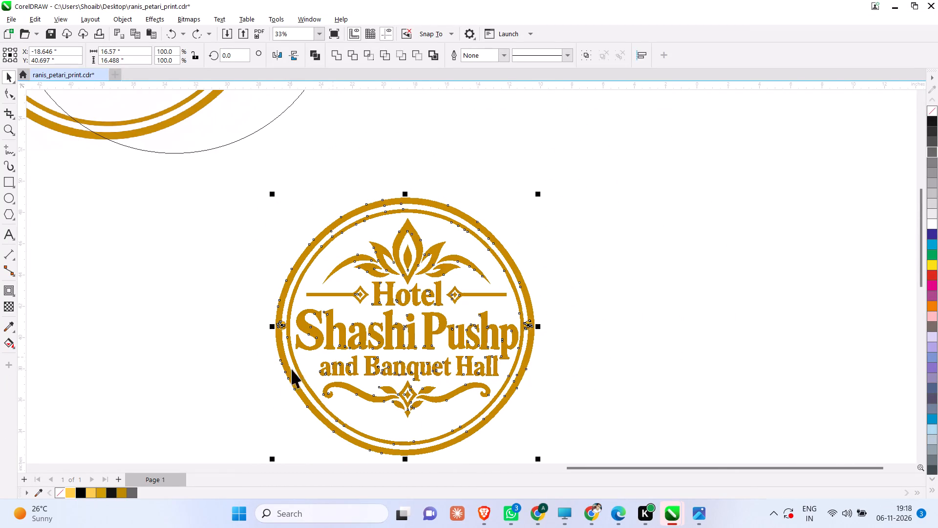
scroll(292, 369, "down", 4)
scroll(329, 390, "down", 4)
scroll(331, 316, "up", 6)
scroll(358, 337, "down", 2)
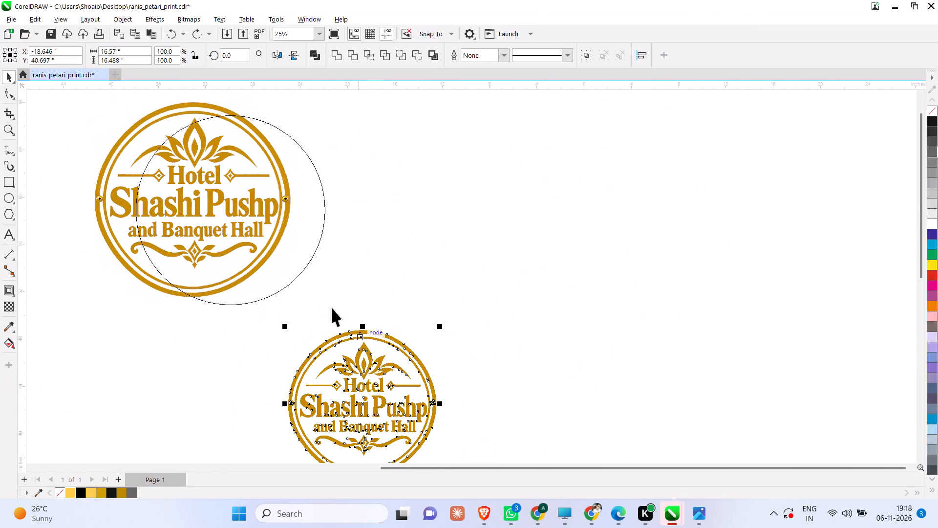
left_click_drag(281, 226, 469, 239)
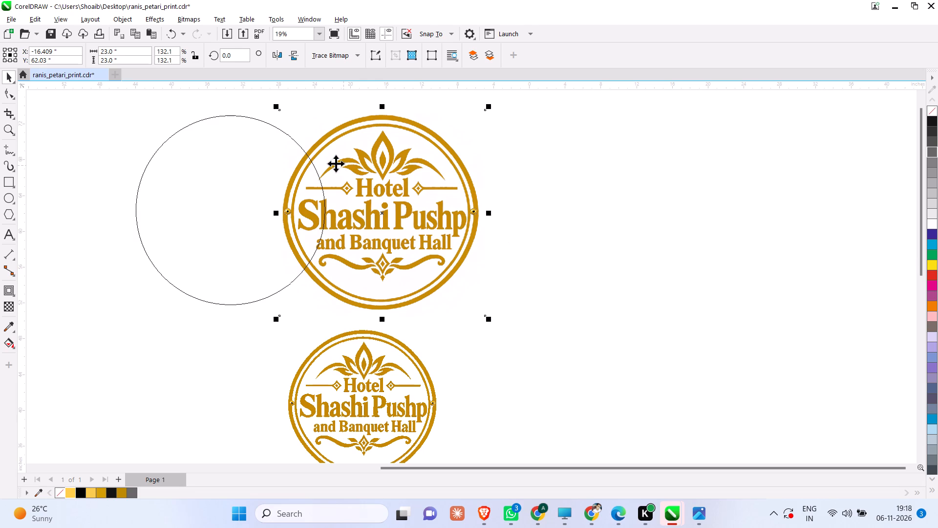
scroll(331, 163, "up", 6)
scroll(494, 278, "down", 3)
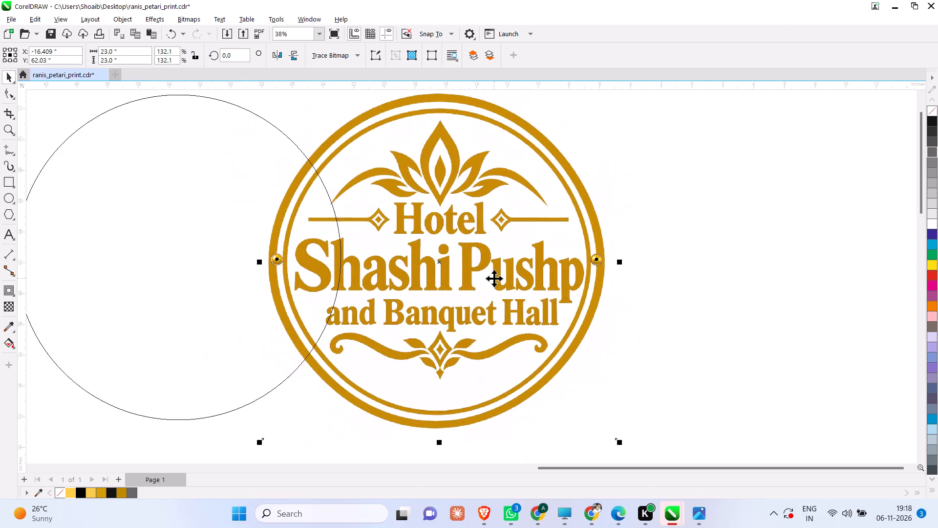
left_click_drag(494, 278, 486, 281)
left_click(486, 281)
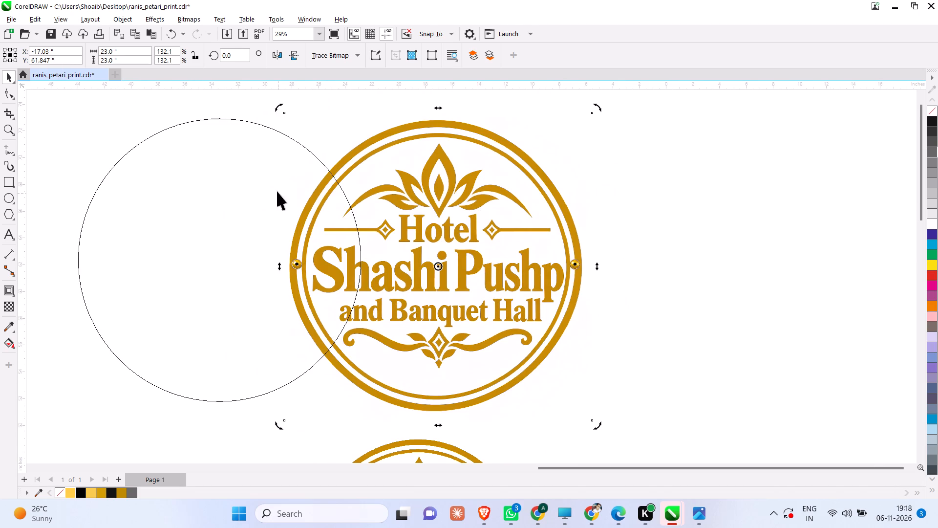
left_click(259, 177)
scroll(478, 206, "up", 3)
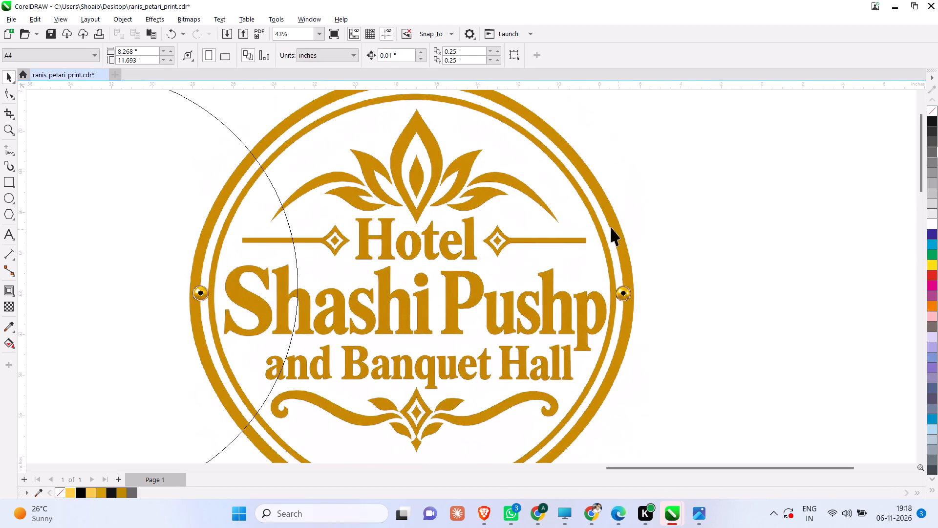
scroll(625, 252, "down", 4)
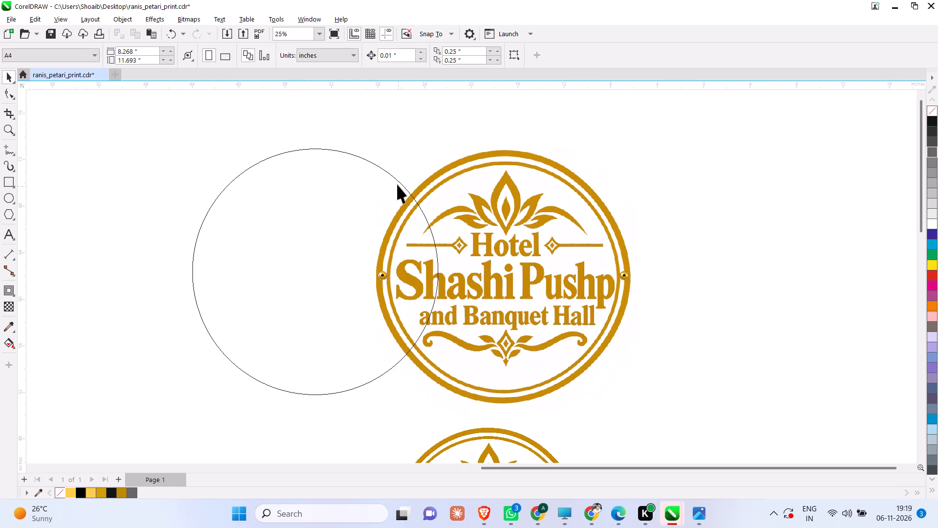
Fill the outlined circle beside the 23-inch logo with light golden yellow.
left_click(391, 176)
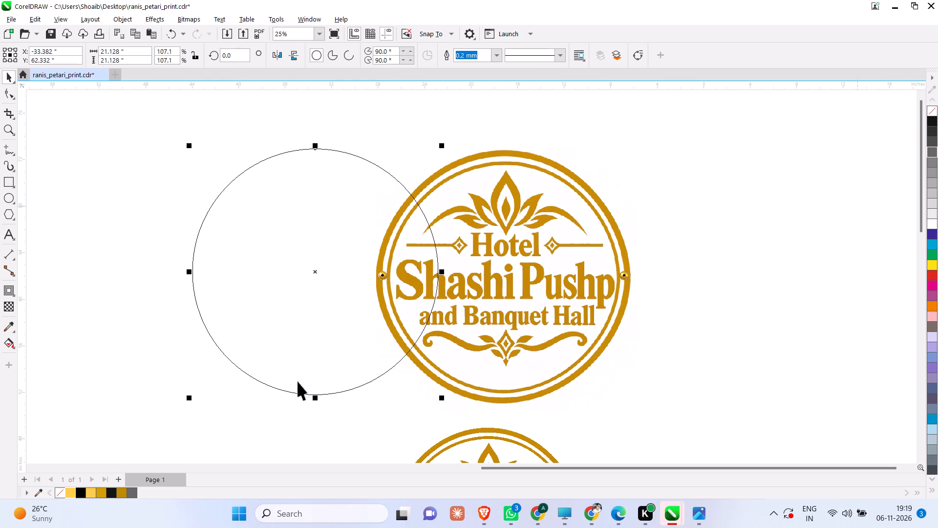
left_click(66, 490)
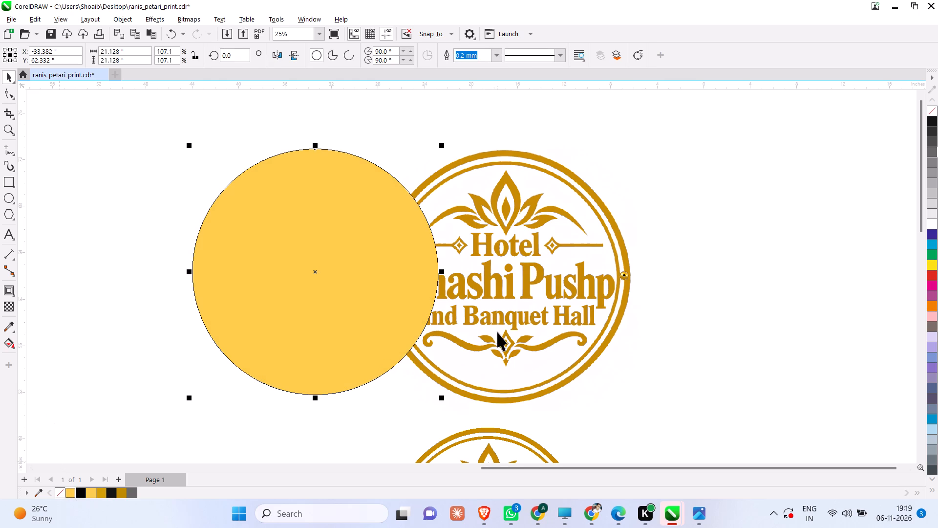
Duplicate the 23-inch gold logo, placing the copy to its left, partly over the yellow circle.
left_click_drag(497, 284, 432, 283)
right_click(432, 283)
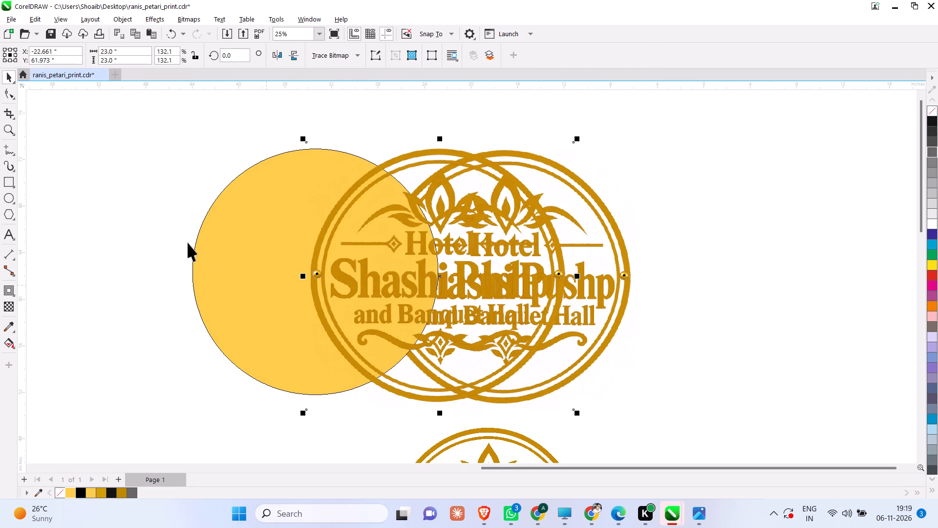
Recolour the yellow circle's fill white, keeping its thin outline.
left_click(156, 213)
left_click(280, 247)
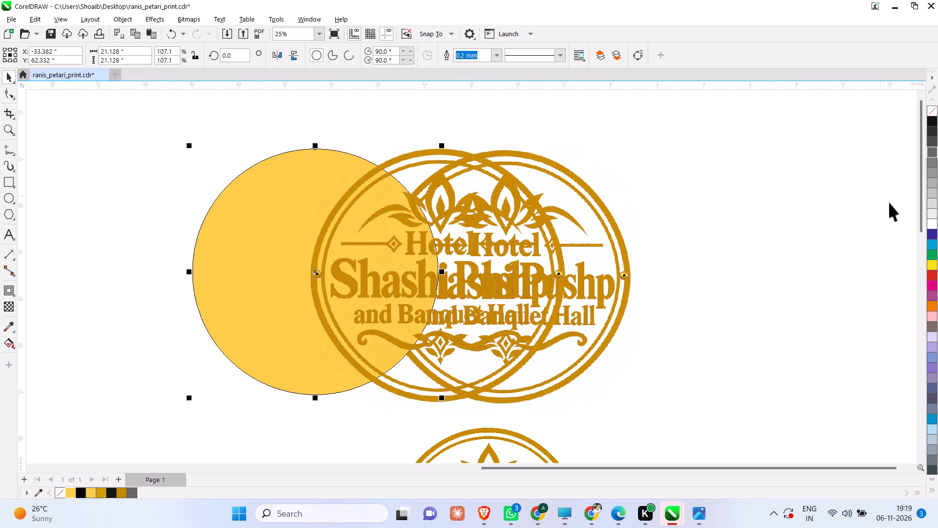
left_click(936, 221)
left_click(863, 264)
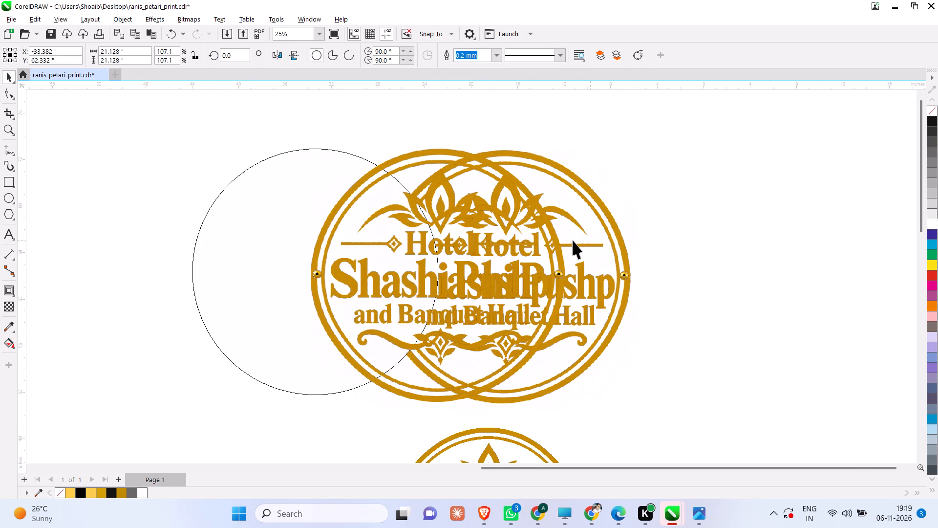
Delete the original 23-inch logo on the right, leaving only its overlapping duplicate.
left_click(578, 192)
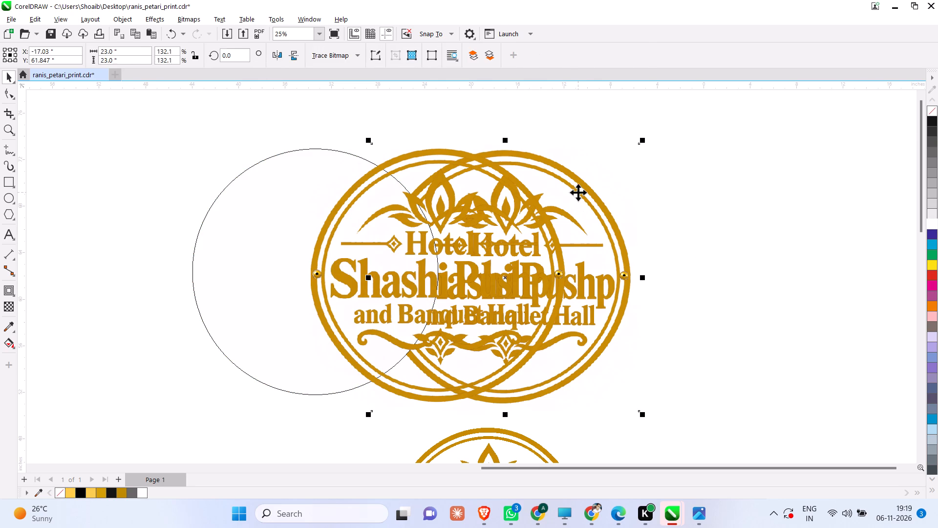
key("Delete")
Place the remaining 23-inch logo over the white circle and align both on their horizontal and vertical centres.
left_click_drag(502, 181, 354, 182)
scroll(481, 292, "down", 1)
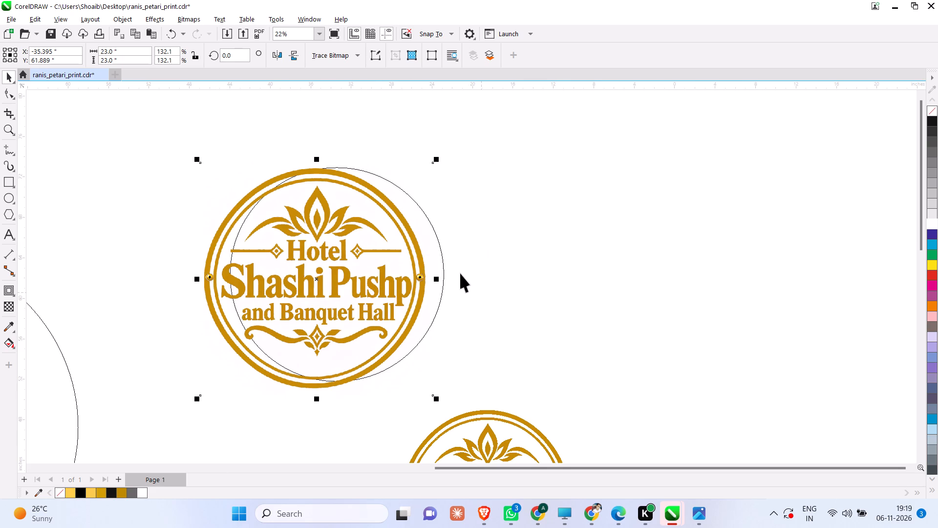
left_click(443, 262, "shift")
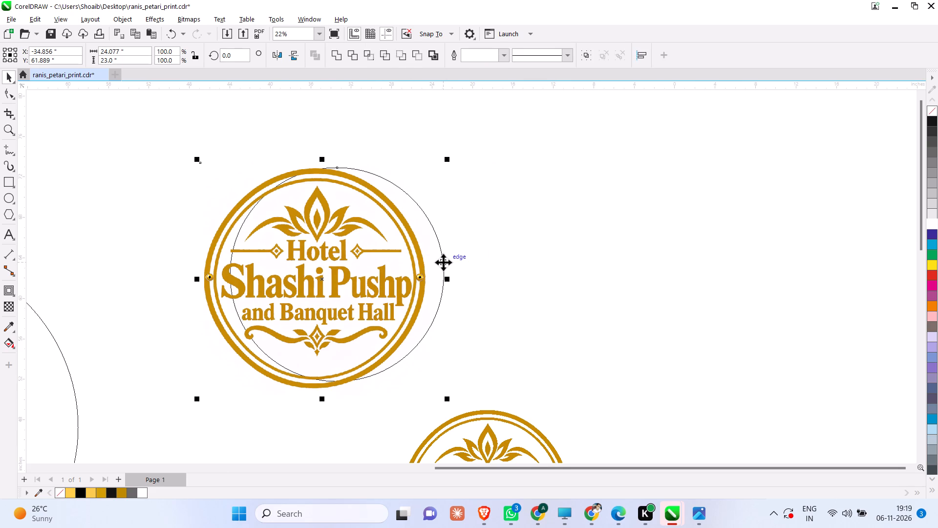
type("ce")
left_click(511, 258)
Separate the centred pair, moving the 23-inch logo to the right and the white circle into empty space at its upper left.
scroll(508, 265, "up", 2)
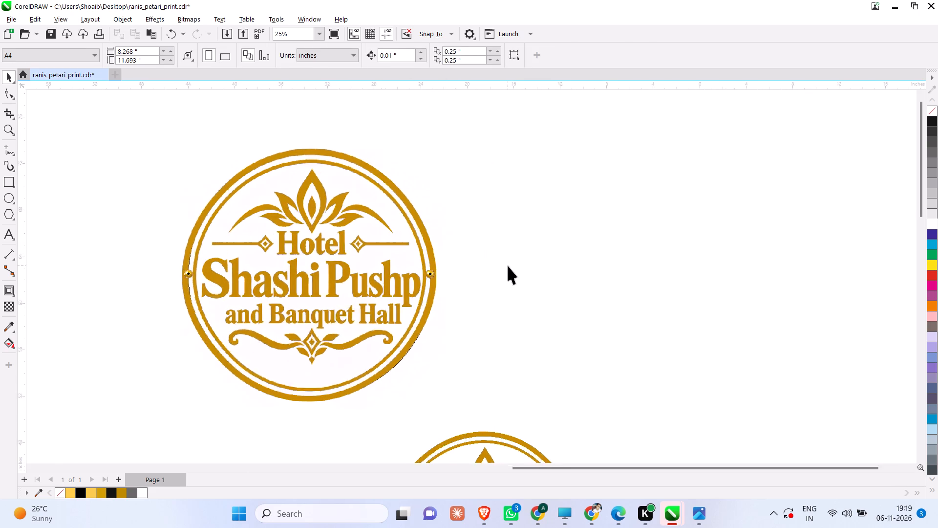
scroll(508, 265, "up", 3)
left_click_drag(375, 238, 609, 259)
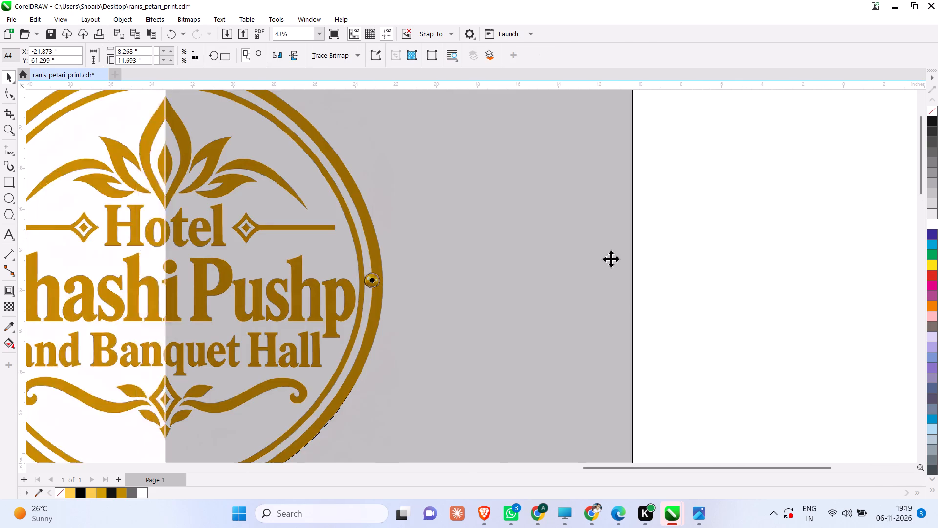
scroll(785, 306, "down", 4)
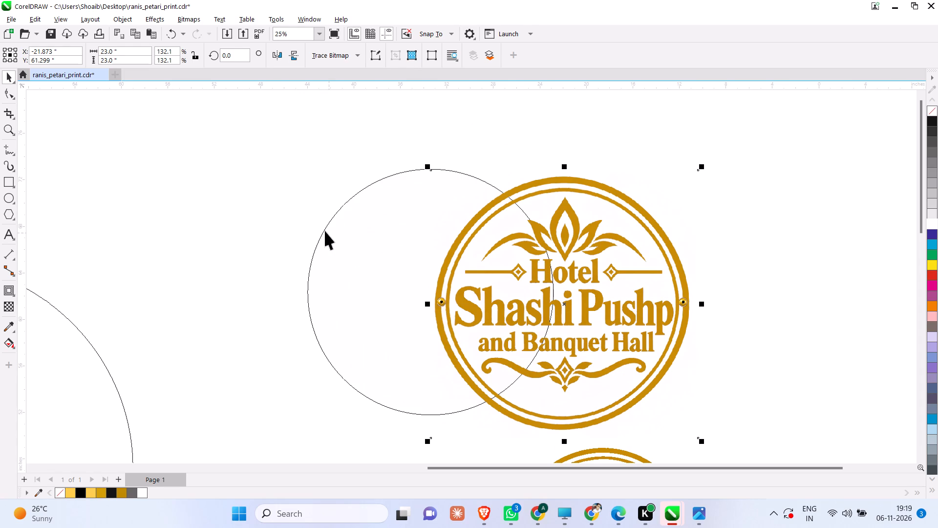
left_click_drag(324, 229, 247, 209)
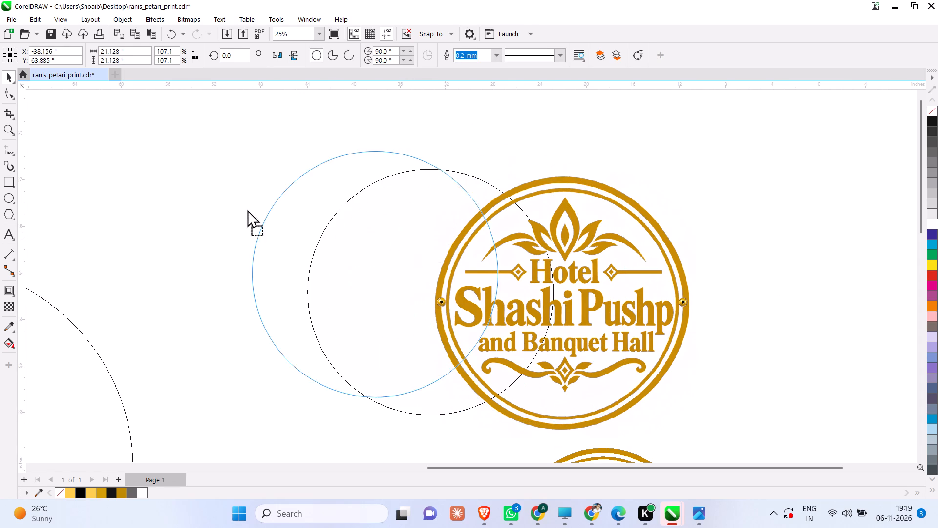
left_click_drag(247, 209, 165, 189)
left_click(507, 130)
left_click(504, 208)
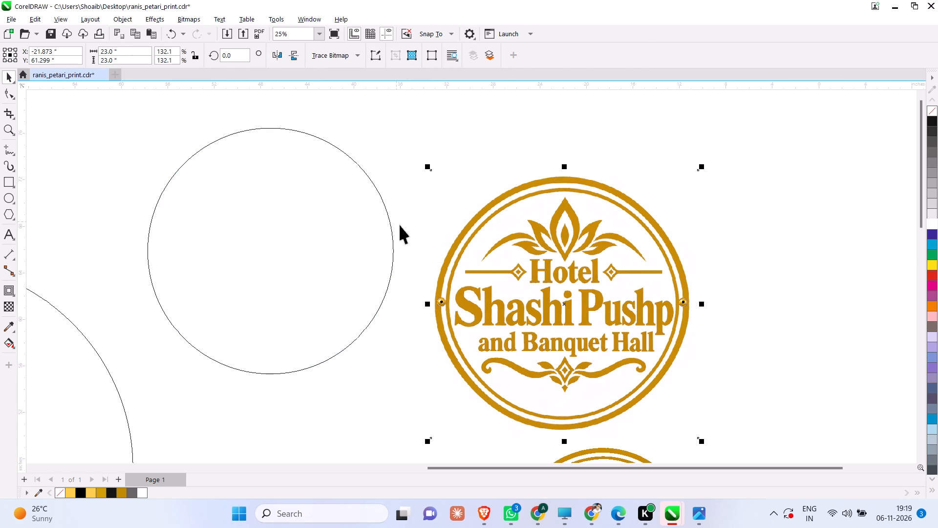
Check the 23-inch logo's lower detail, and move one tiny piece of the ungrouped logo below into empty space on its left.
scroll(603, 427, "up", 7)
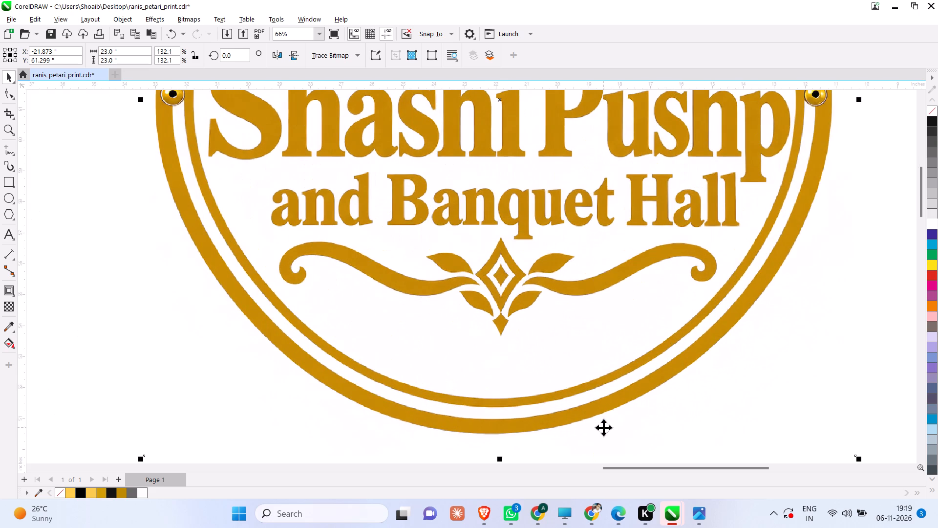
scroll(543, 365, "down", 6)
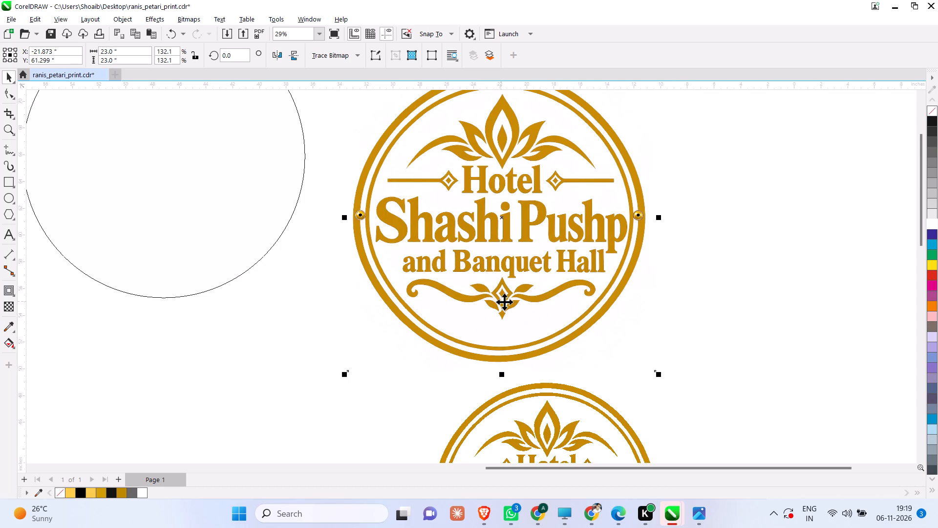
scroll(509, 222, "down", 3)
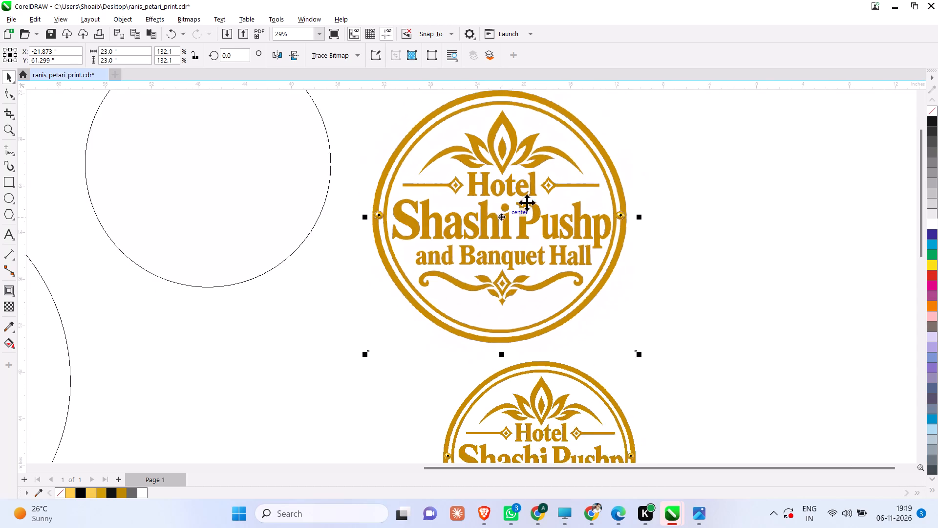
scroll(527, 202, "down", 3)
left_click_drag(528, 331, 425, 317)
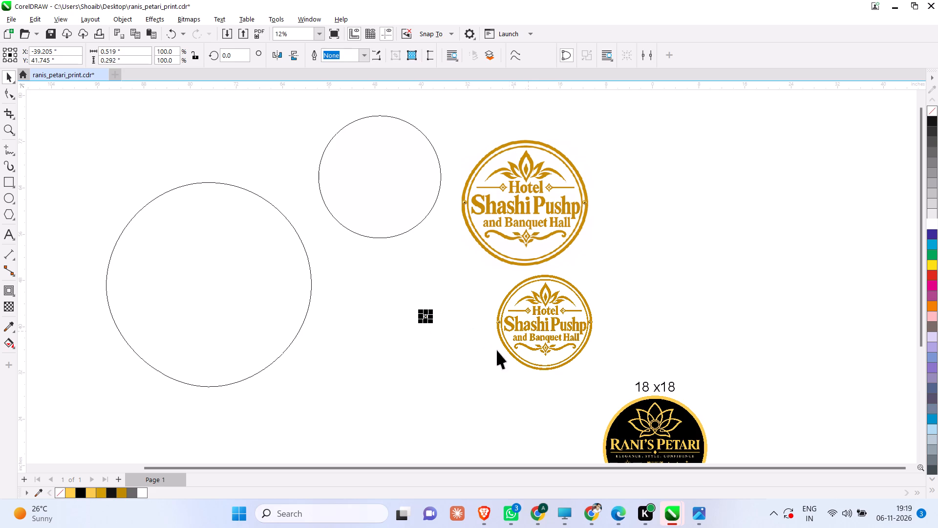
left_click_drag(539, 332, 507, 335)
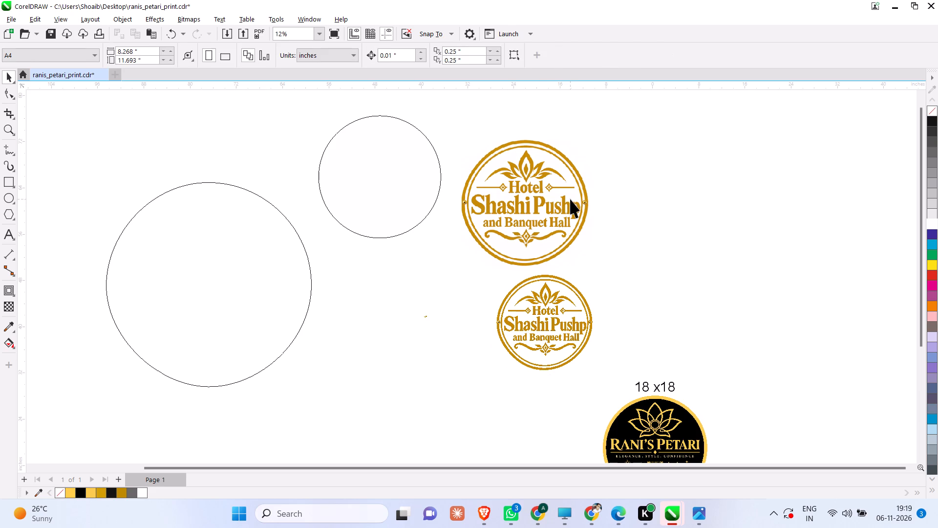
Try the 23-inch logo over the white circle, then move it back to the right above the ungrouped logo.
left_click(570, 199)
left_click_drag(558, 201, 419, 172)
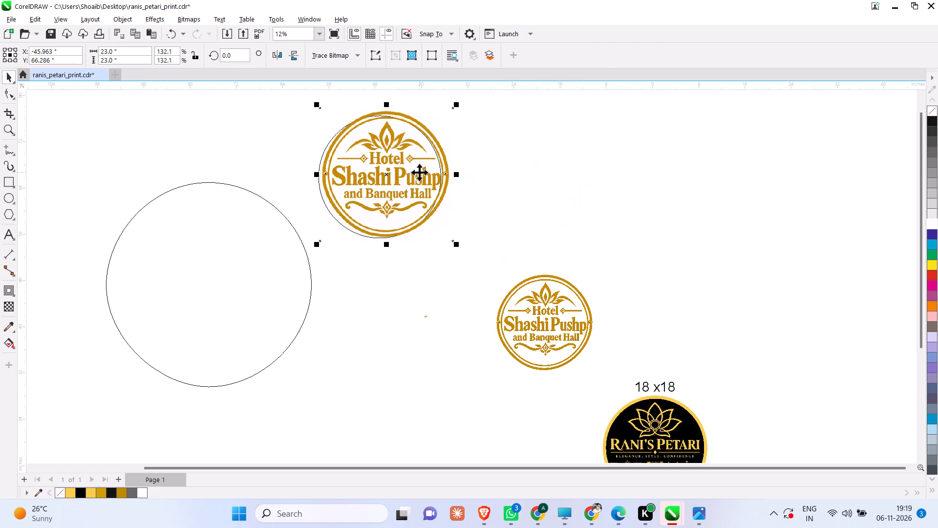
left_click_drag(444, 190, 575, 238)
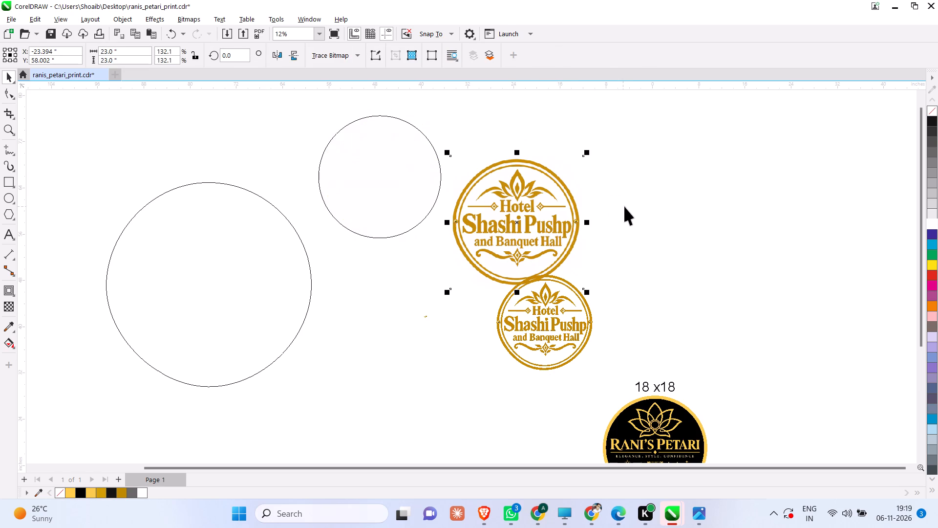
Move the far-left 23-inch gold logo up and right, off its thin yellow circle outline.
scroll(603, 236, "down", 3)
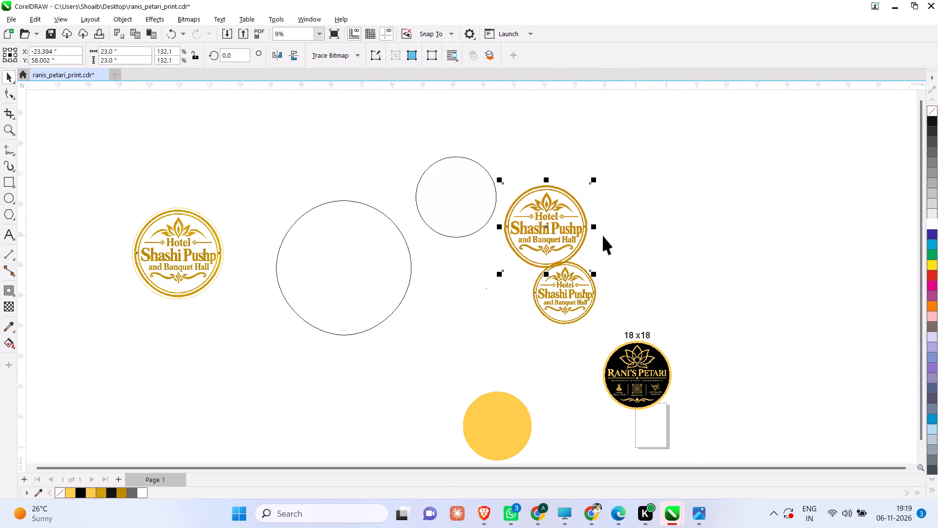
left_click(177, 254)
left_click_drag(177, 252, 243, 198)
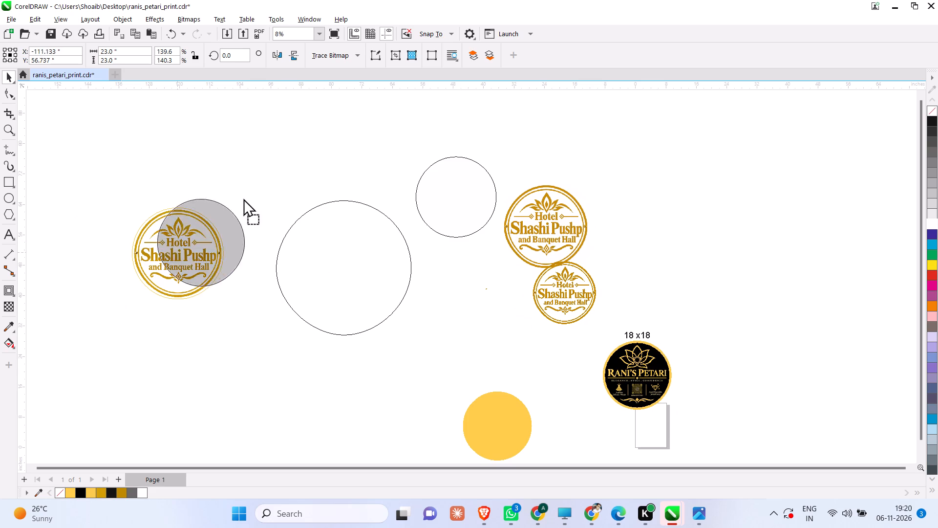
left_click_drag(243, 198, 244, 198)
scroll(280, 175, "up", 4)
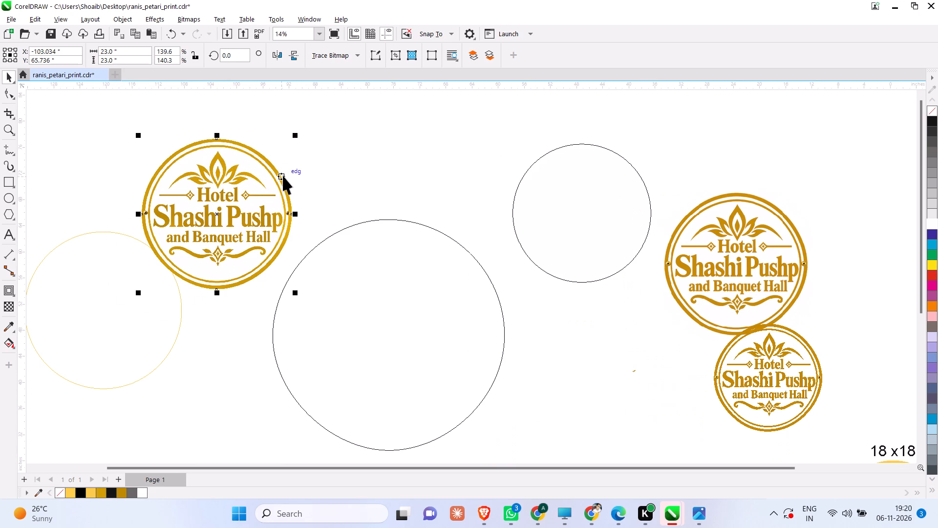
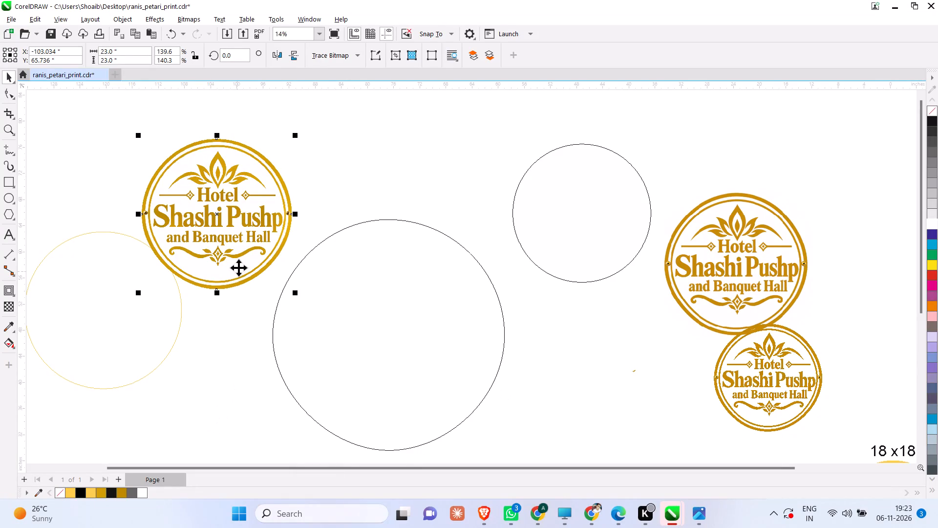
Shift the left 23-inch gold logo about 2.1 inches right and 1.8 inches down, towards the large empty circle.
left_click(409, 156)
scroll(230, 248, "up", 6)
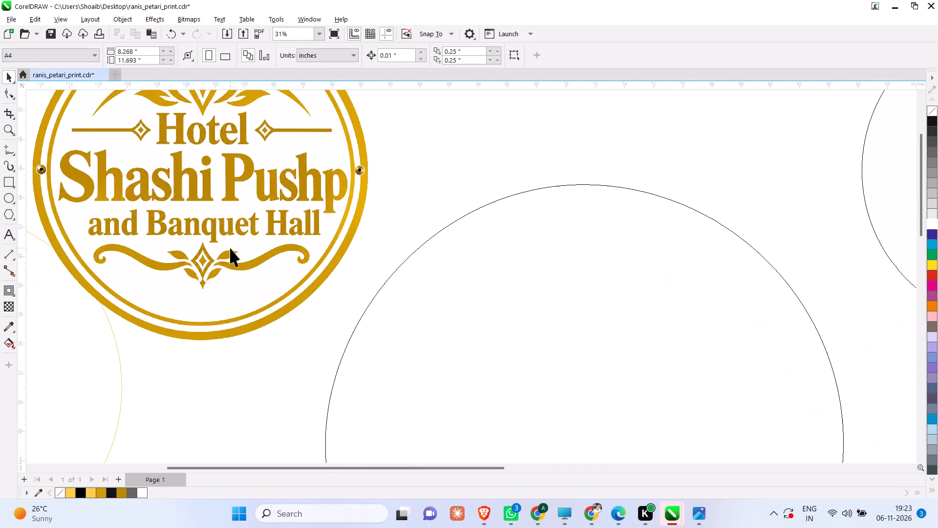
left_click_drag(228, 197, 259, 223)
scroll(284, 242, "down", 3)
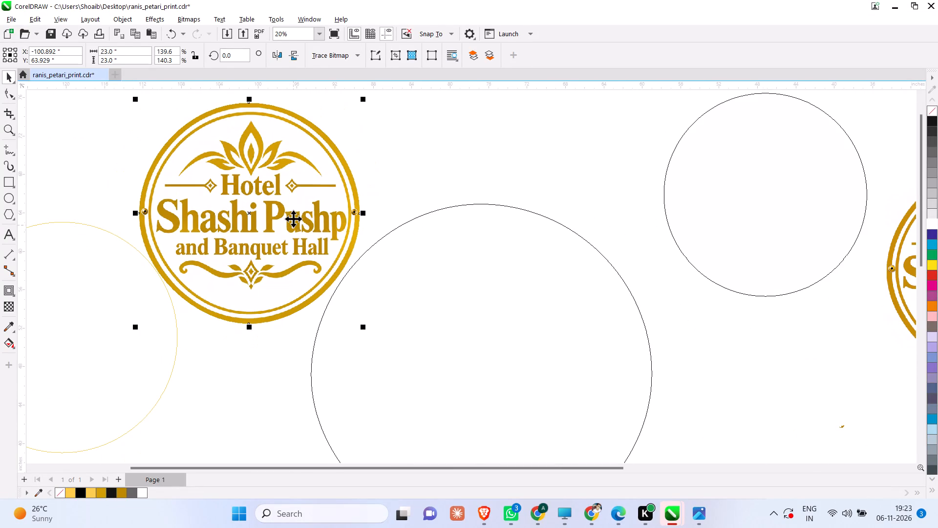
scroll(294, 218, "down", 6)
scroll(581, 252, "down", 2)
scroll(581, 252, "up", 8)
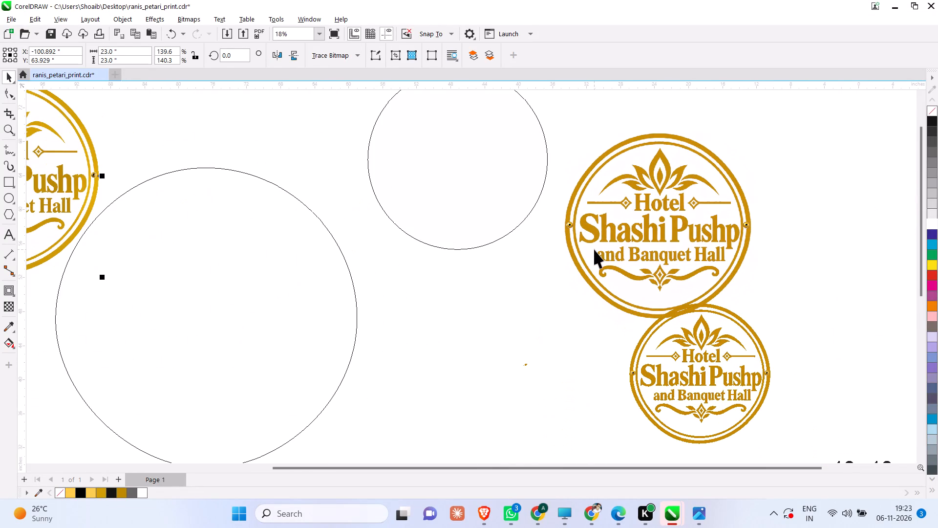
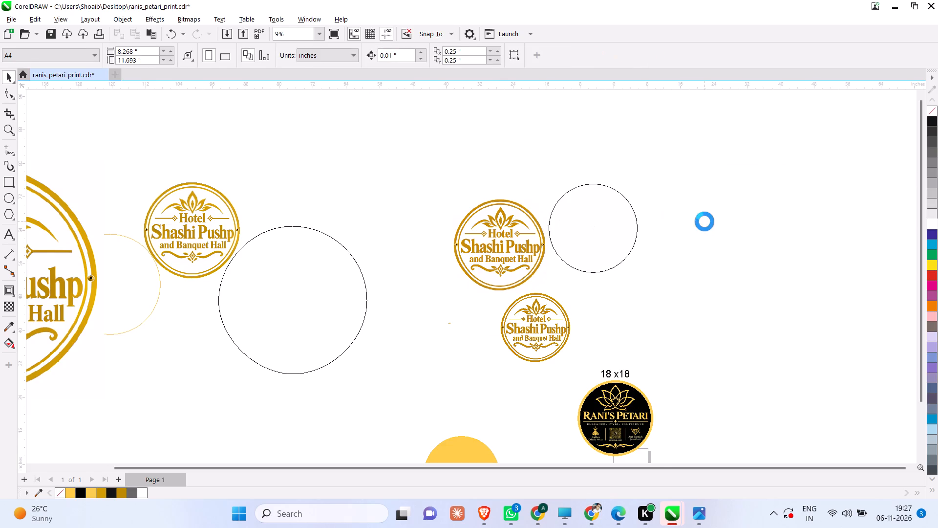
Move the pasted Hotel Shashi Pushp logo into the empty area beyond the rightmost outlined circle, centred about X 35.1, Y 57.8 inches.
scroll(682, 280, "down", 3)
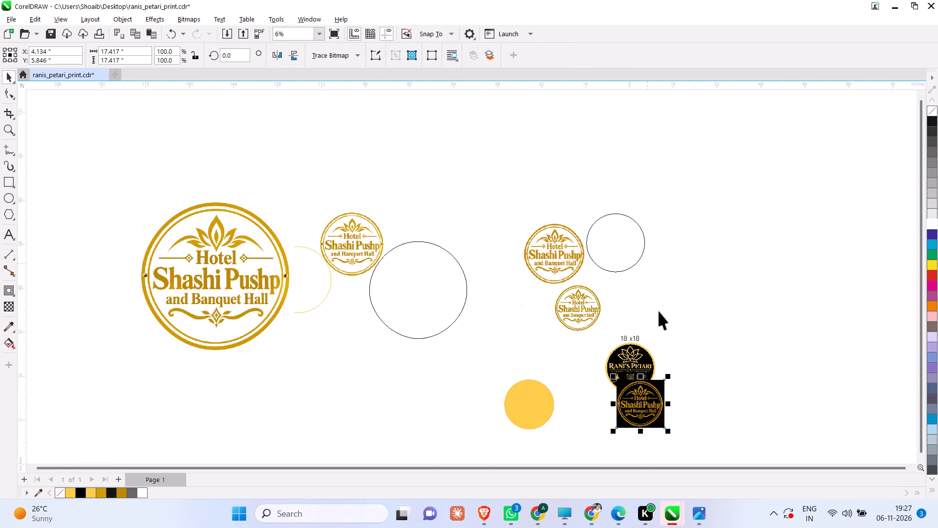
left_click_drag(651, 408, 736, 265)
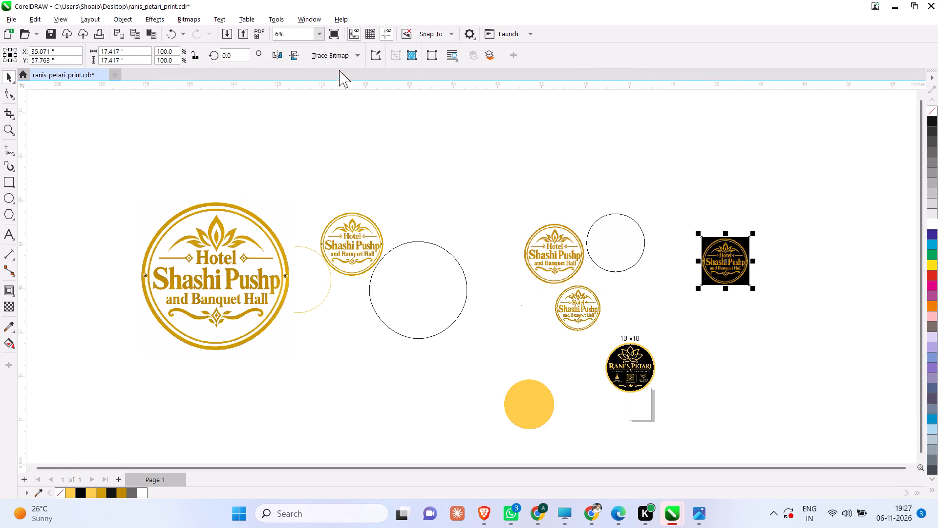
Start an Outline Trace of the pasted Hotel Shashi Pushp logo bitmap.
left_click(331, 58)
left_click(364, 95)
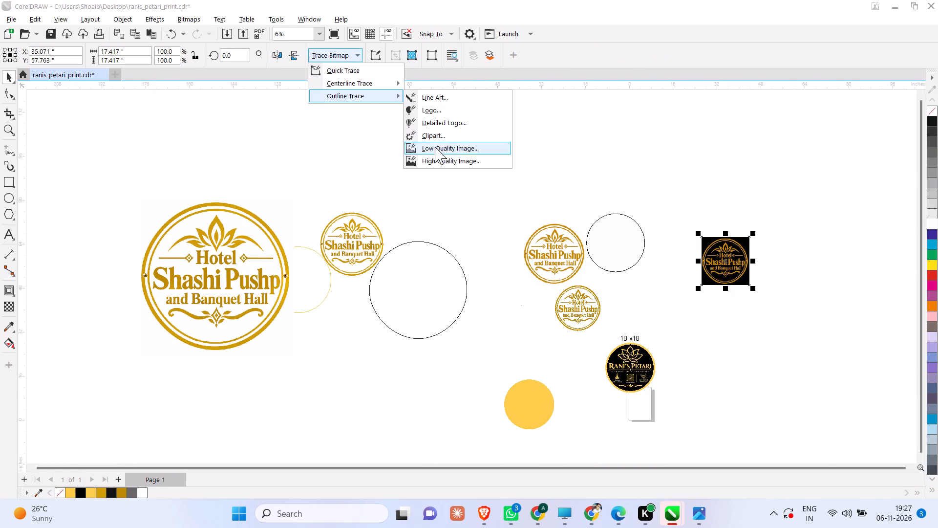
Outline-trace the black-background logo bitmap as a High quality image and move the traced copy above the original bitmap.
left_click(449, 160)
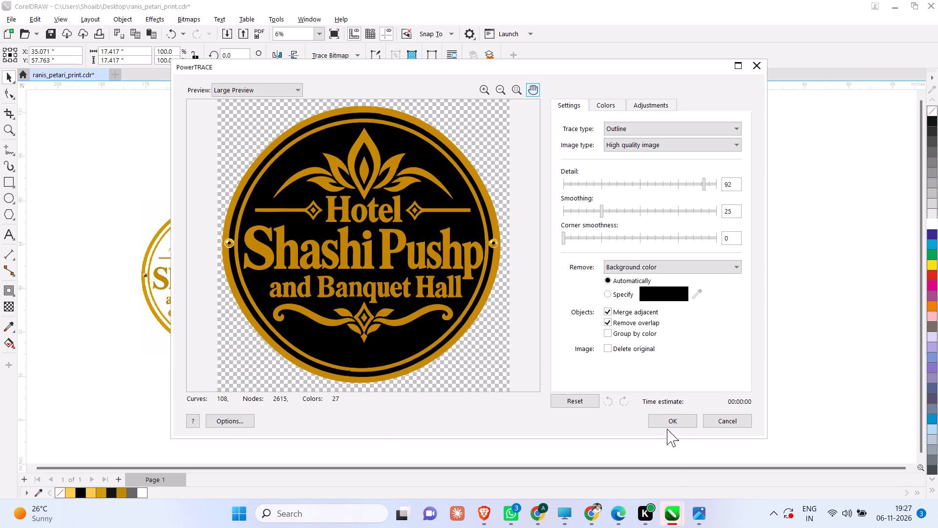
left_click(663, 421)
left_click_drag(722, 257, 697, 184)
Ungroup the traced logo completely into separate objects and clear the selection.
scroll(728, 191, "up", 12)
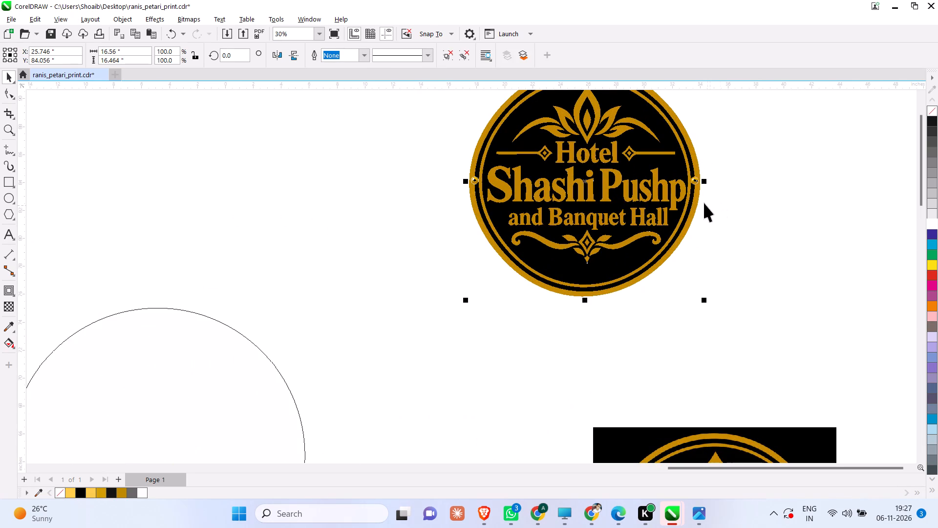
scroll(704, 202, "up", 3)
left_click(795, 279)
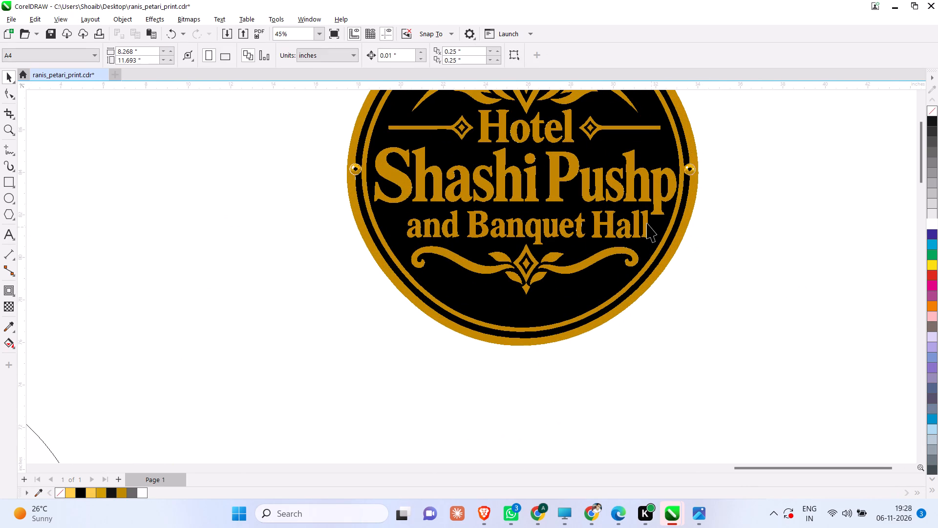
scroll(647, 223, "up", 3)
left_click(661, 223)
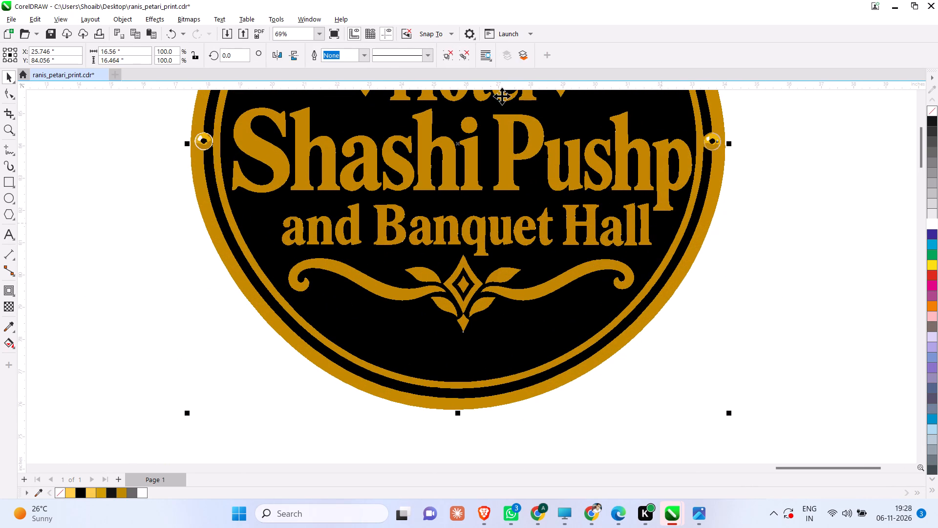
left_click(468, 57)
left_click(832, 307)
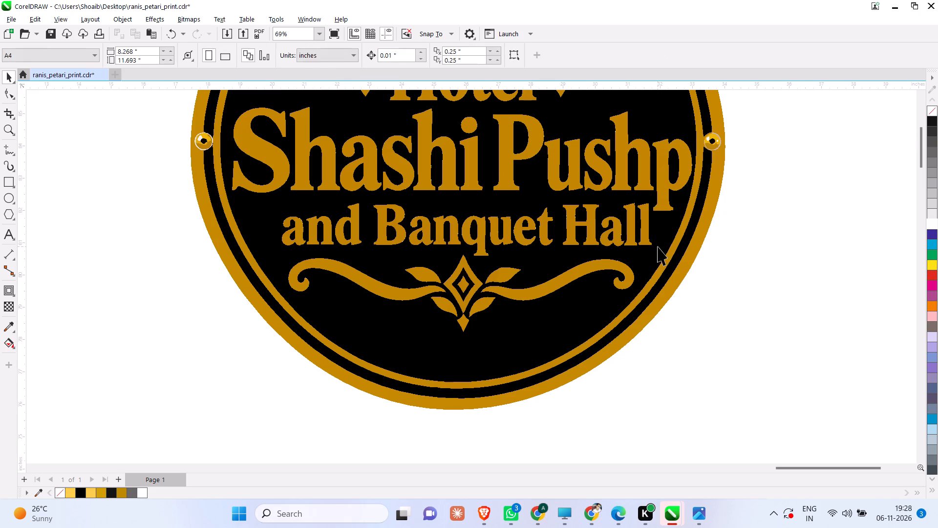
Delete the black background inside the traced logo and the lower black band between its two gold rings.
left_click(658, 246)
key("Delete")
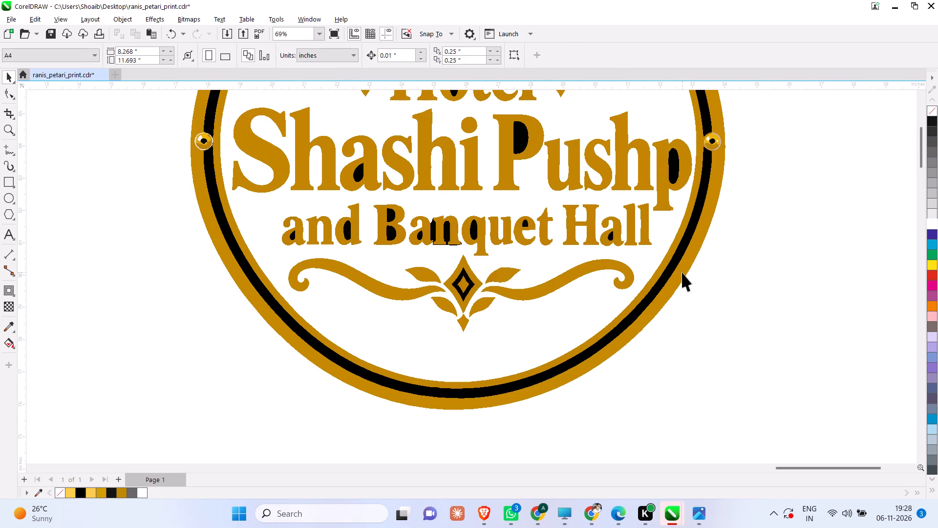
left_click(669, 270)
key("Delete")
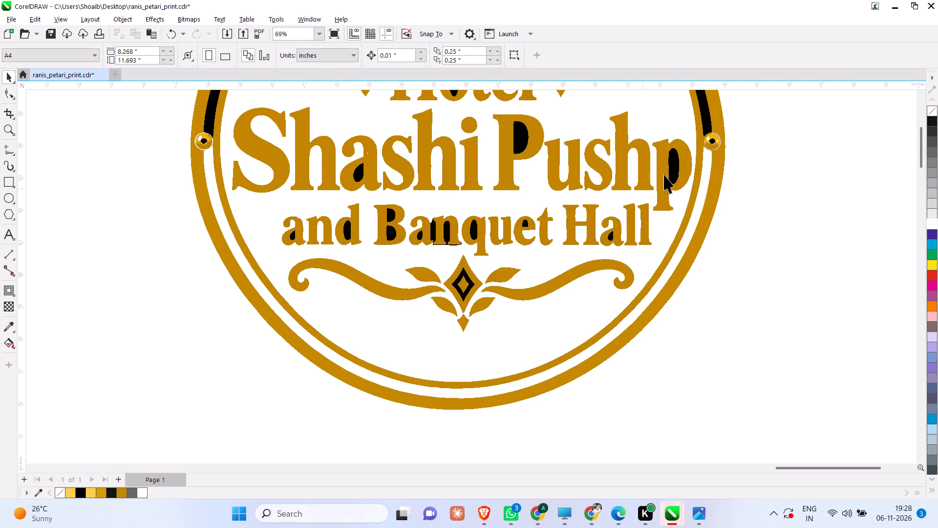
Delete the black fills inside the letters "P" and final "p" of "Pushp".
left_click(674, 175)
key("Delete")
left_click(517, 132)
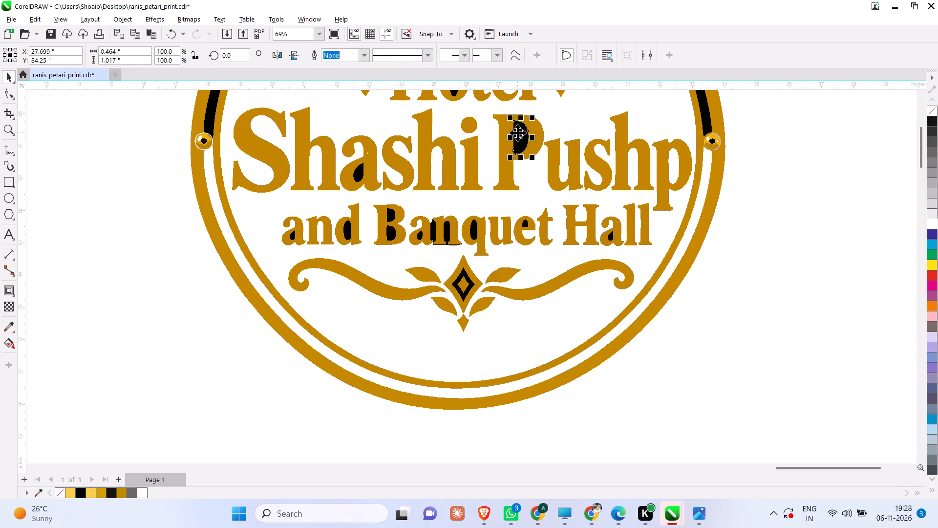
key("Delete")
Delete the black fills in the "a" of "Hall" and in the "e", "q", "n" and "a" of "Banquet".
scroll(574, 218, "up", 4)
left_click(633, 248)
key("Delete")
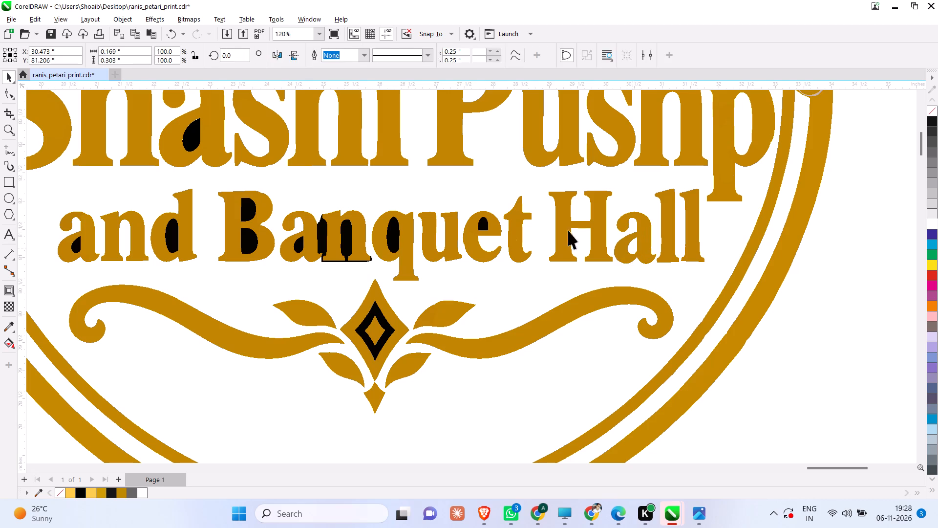
left_click(483, 219)
key("Delete")
left_click(393, 231)
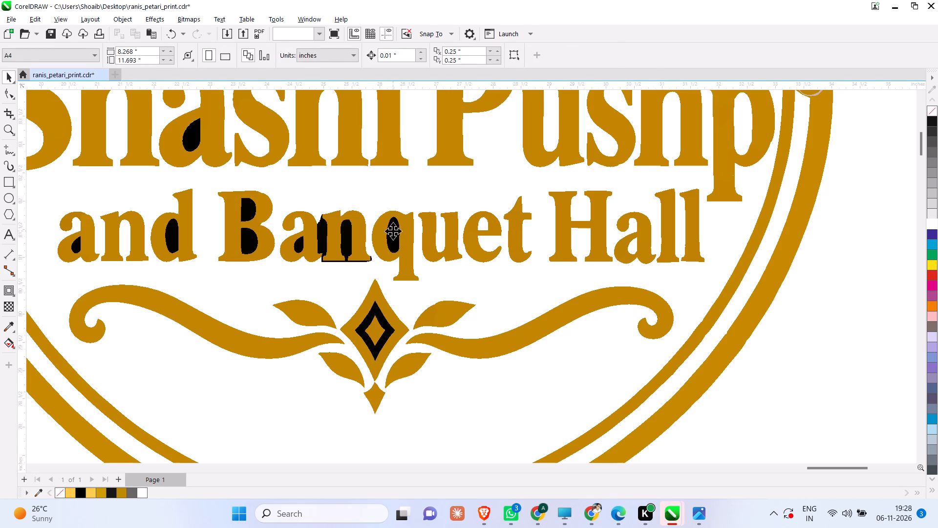
key("Delete")
left_click(347, 241)
key("Delete")
left_click(301, 245)
key("Delete")
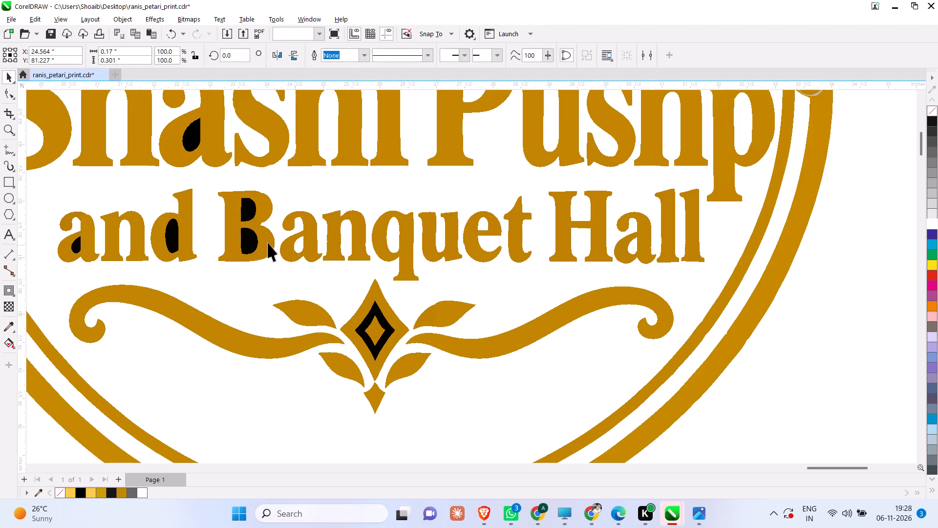
Delete the black fills in the "B" of "Banquet", the "d" and "a" of "and", and the "a" of "Shashi".
left_click(246, 241)
key("Delete")
left_click(250, 213)
key("Delete")
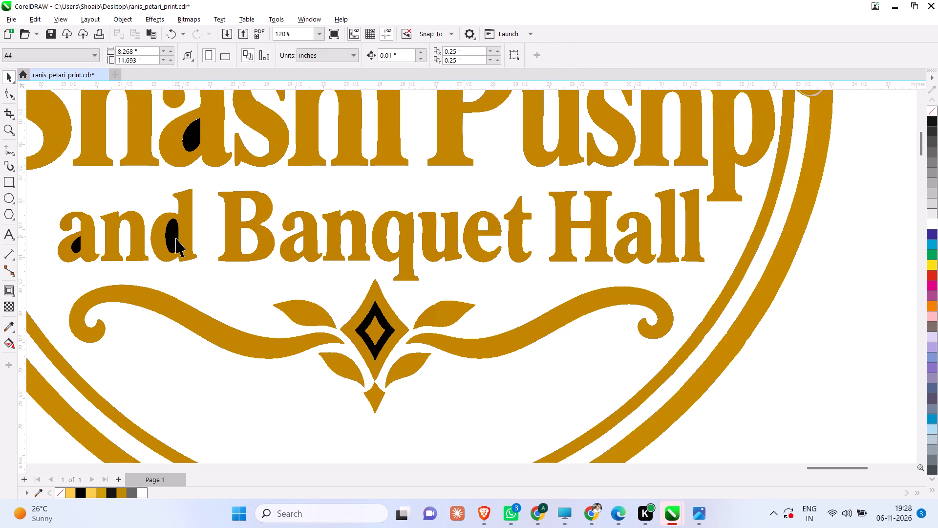
left_click(171, 239)
key("Delete")
left_click(77, 249)
key("Delete")
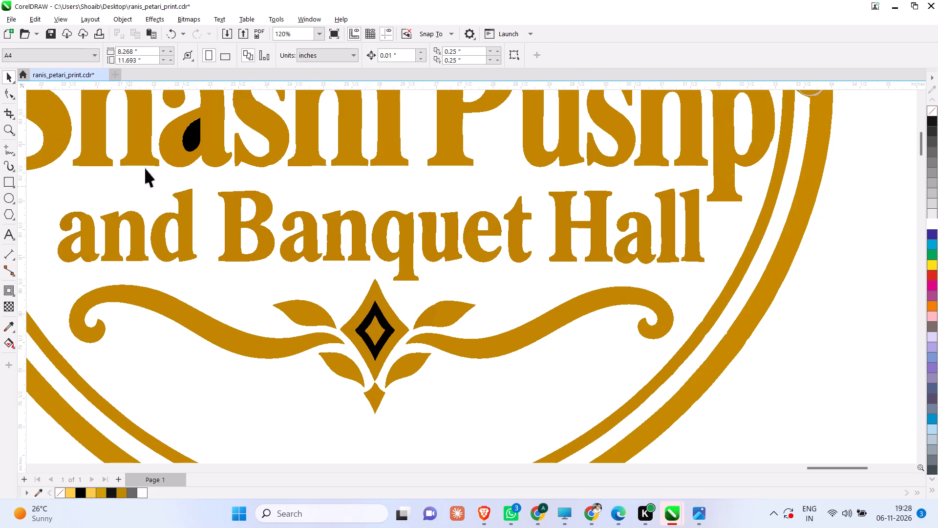
left_click(190, 147)
key("Delete")
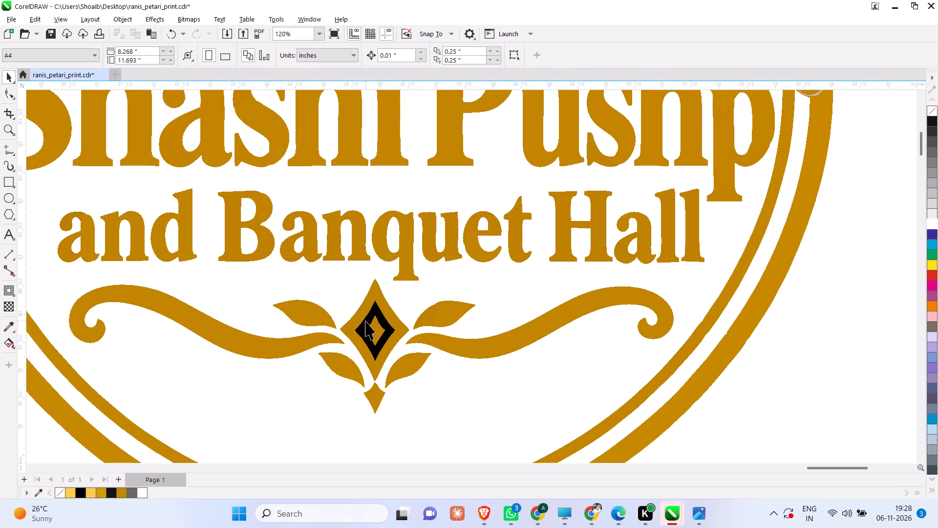
Delete the black band in the bottom ornament's diamond and the upper black band between the two gold rings.
left_click(365, 321)
key("Delete")
scroll(367, 322, "down", 6)
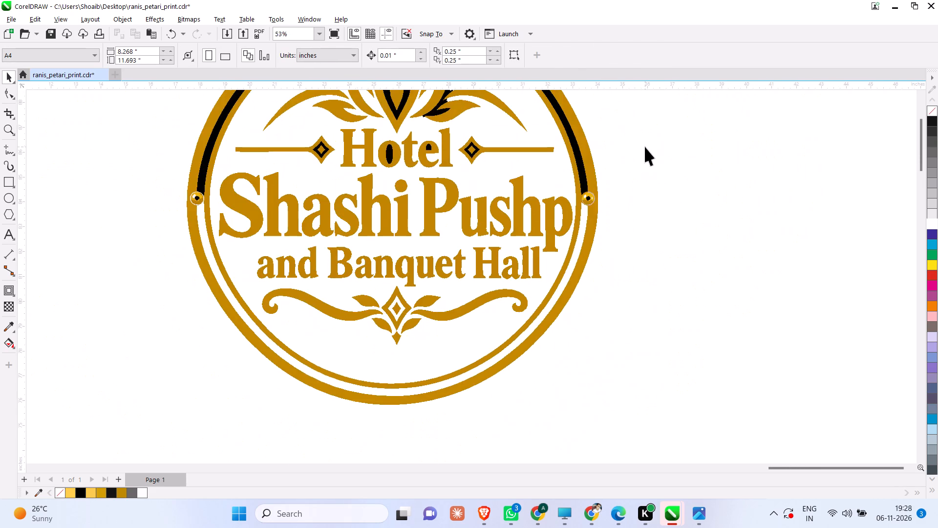
scroll(645, 147, "up", 4)
left_click(535, 191)
key("Delete")
Delete the black shapes inside the flower's central petal and between its petals on the right side.
scroll(592, 222, "down", 3)
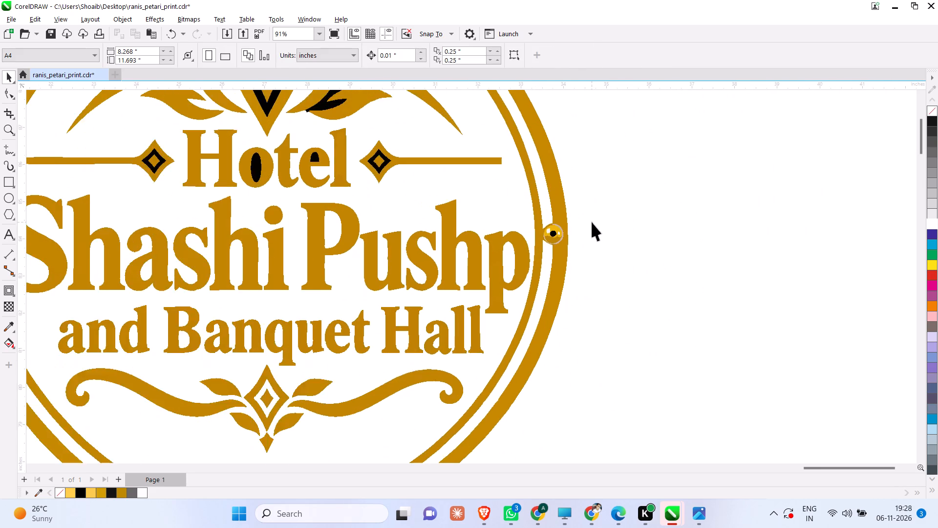
scroll(592, 222, "down", 3)
scroll(426, 169, "up", 4)
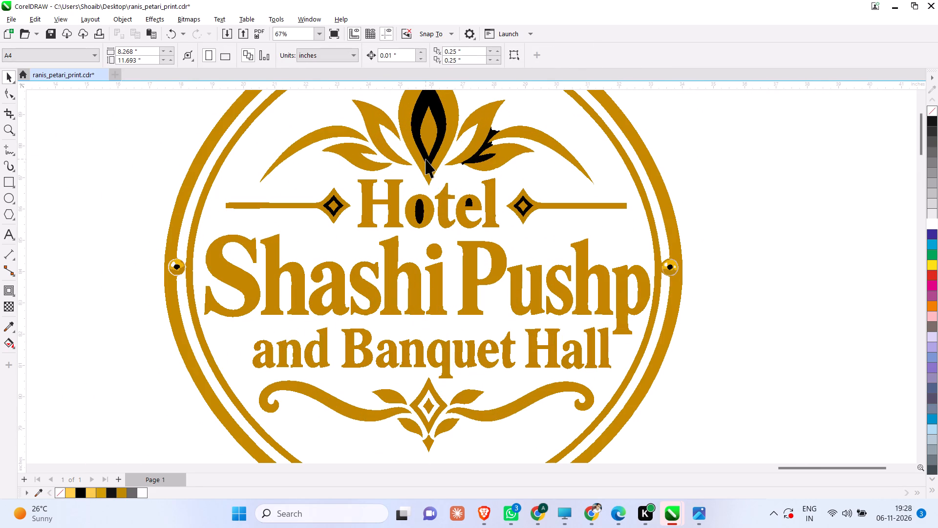
left_click(428, 162)
key("Delete")
left_click(482, 157)
key("Delete")
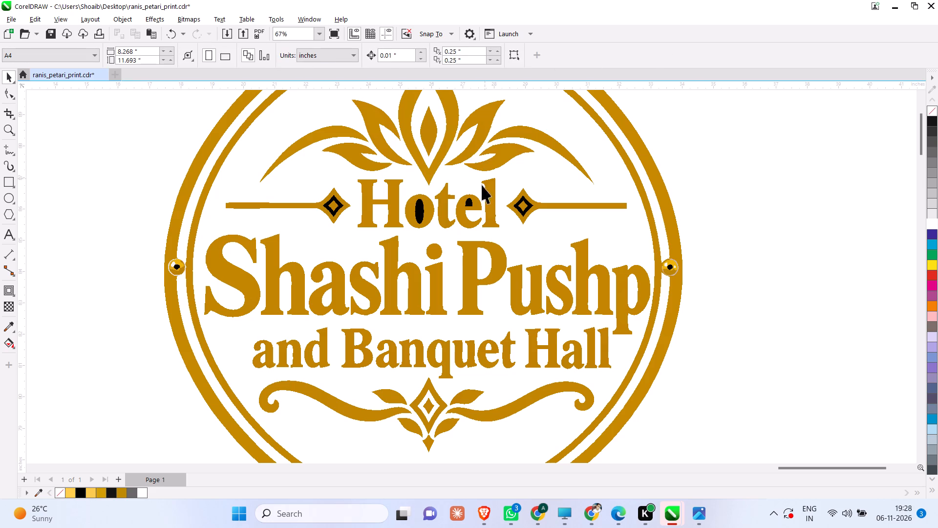
Delete the black fills in the "o" and "e" of "Hotel" and in the two diamonds flanking the word.
left_click(415, 213)
key("Delete")
left_click(469, 204)
key("Delete")
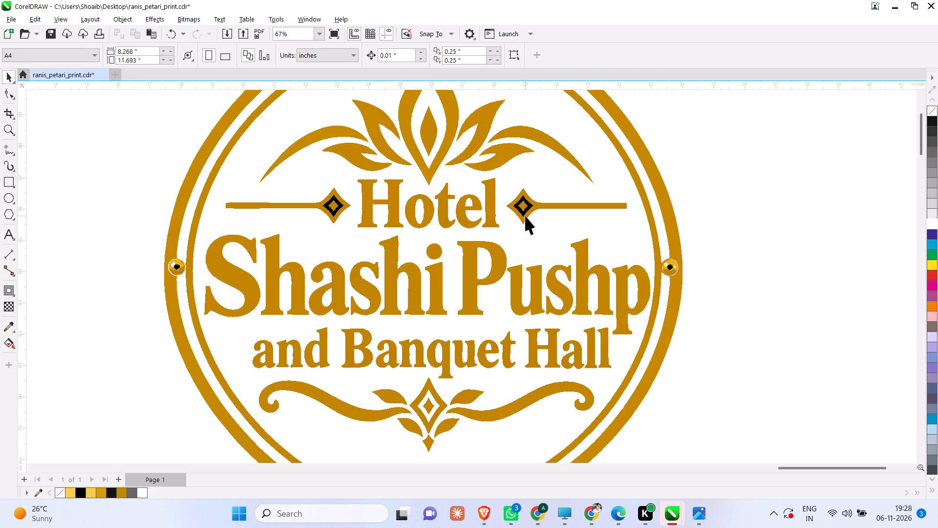
left_click(525, 214)
key("Delete")
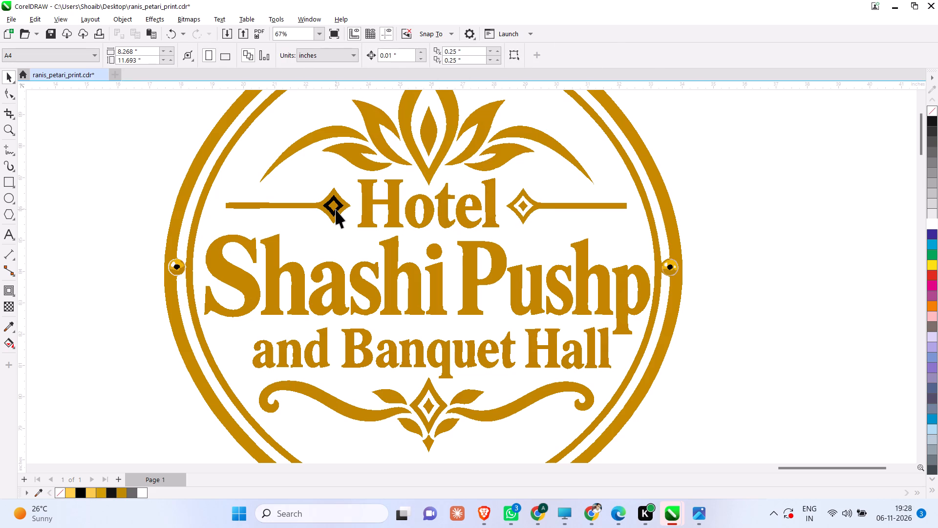
left_click(338, 209)
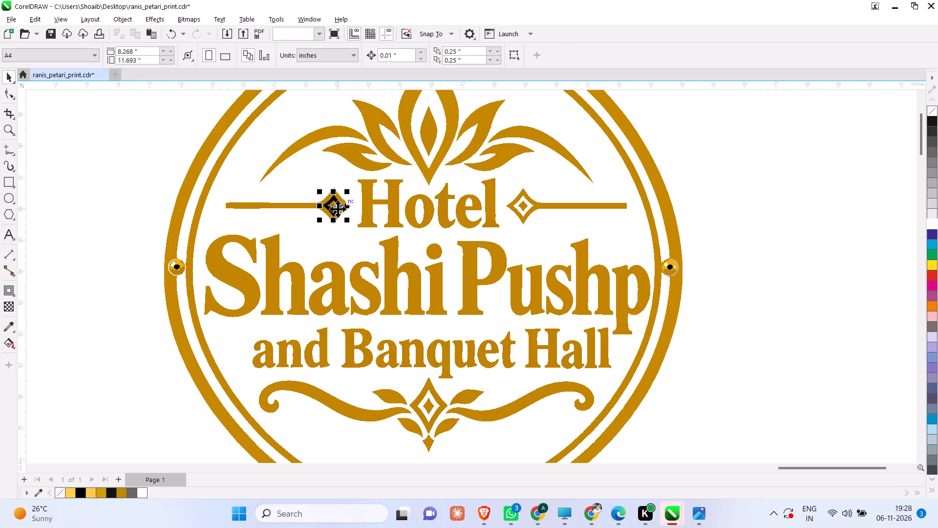
key("Delete")
Pull away and delete the outer gold ring's right and left pieces, along with its leftover fragment above the flower.
scroll(531, 254, "down", 1)
left_click_drag(654, 225, 699, 246)
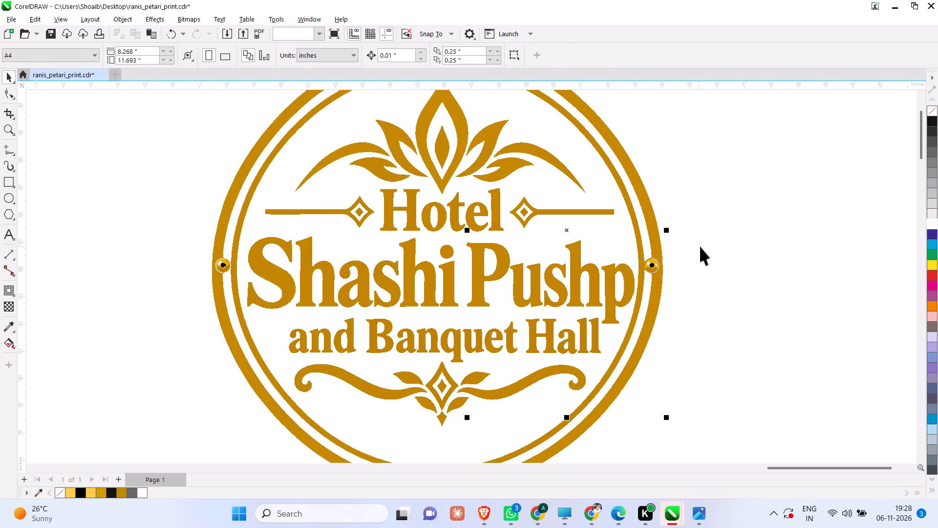
left_click_drag(657, 237, 734, 256)
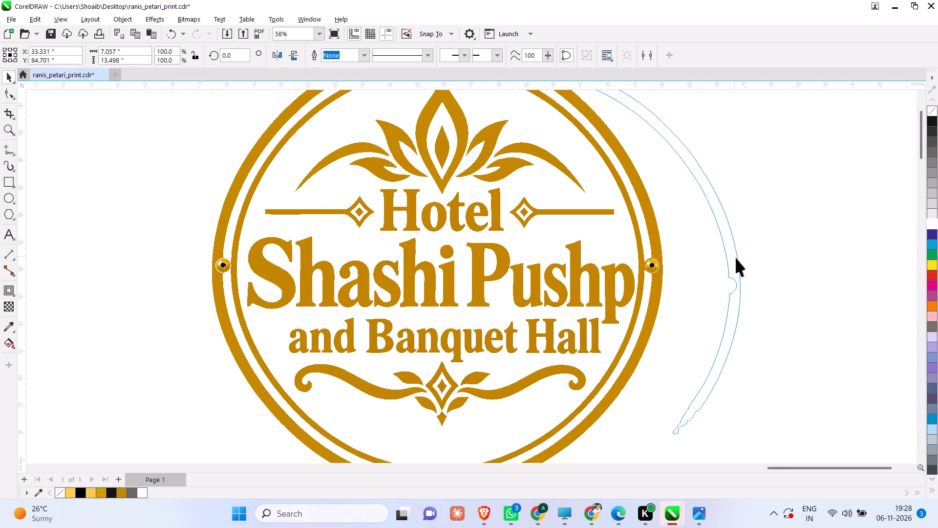
scroll(806, 294, "down", 3)
key("Delete")
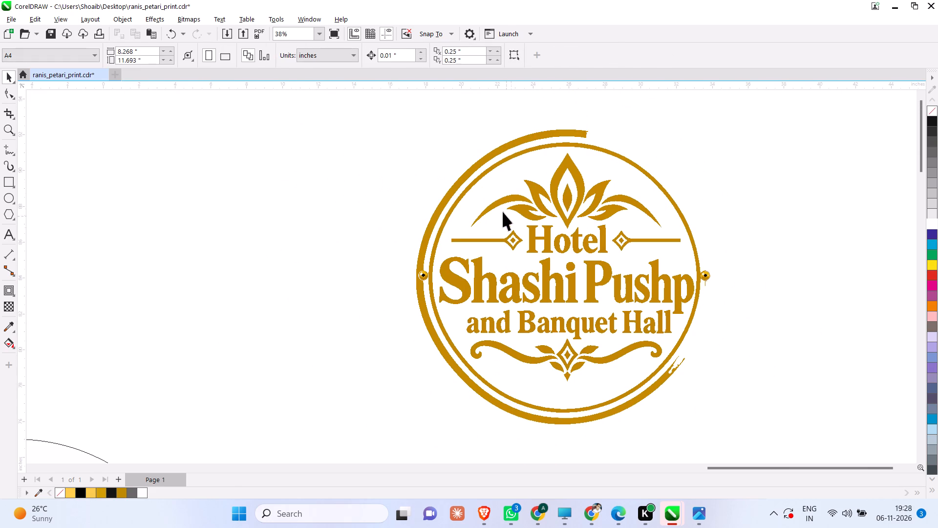
left_click_drag(490, 154, 359, 177)
key("Delete")
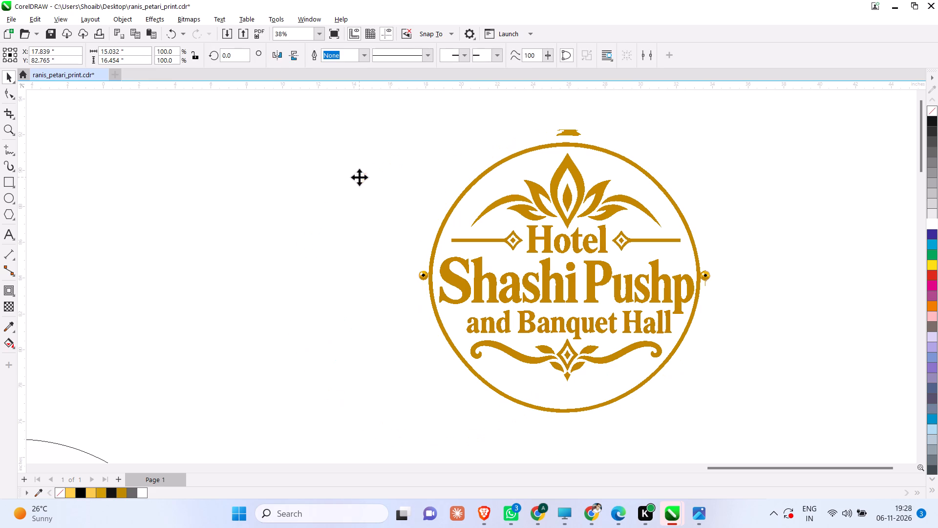
left_click(566, 132)
key("Delete")
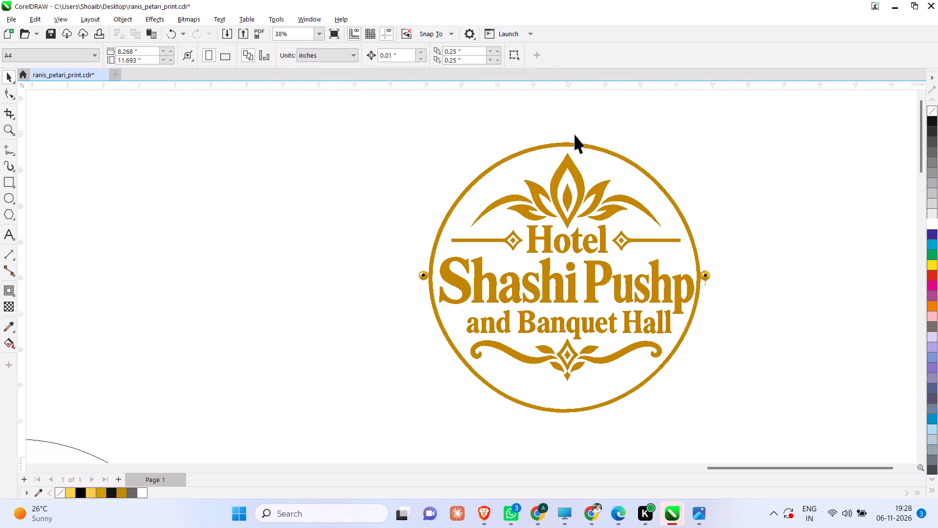
Delete the inner gold ring around the logo, including its separate lower arc.
left_click_drag(592, 147, 340, 211)
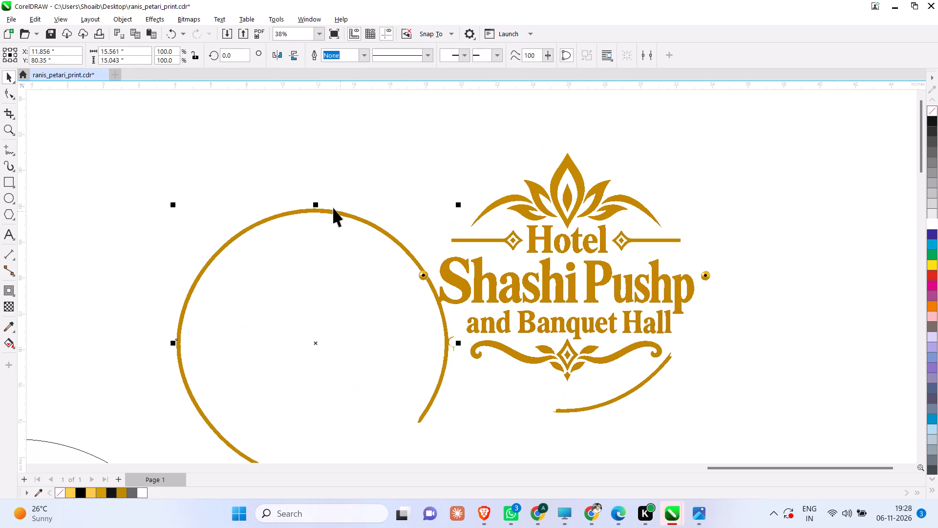
key("Delete")
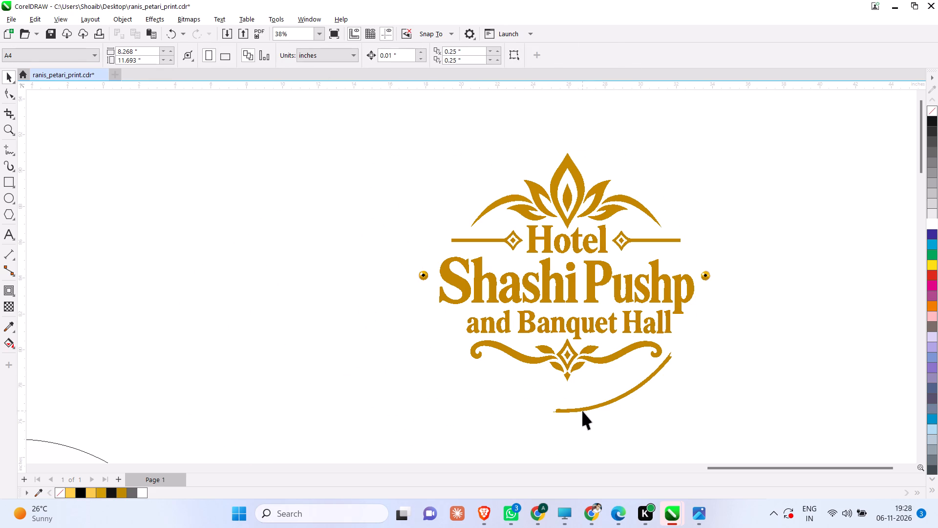
left_click(582, 411)
key("Delete")
Delete the small round rivets on both sides of the logo, including the right rivet's leftover fragments.
left_click_drag(723, 253, 700, 279)
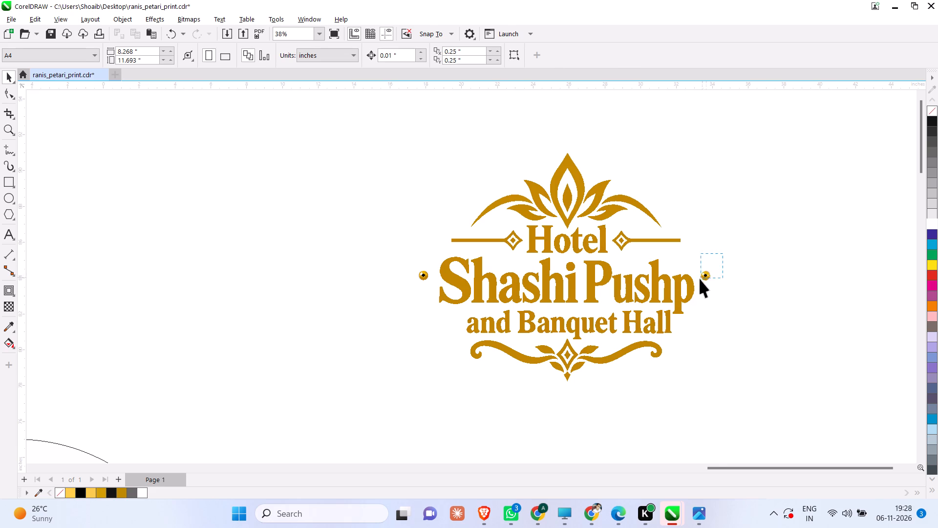
left_click_drag(700, 279, 697, 280)
key("Delete")
left_click_drag(405, 258, 431, 290)
left_click_drag(431, 290, 432, 298)
key("Delete")
left_click_drag(739, 254, 695, 308)
key("Delete")
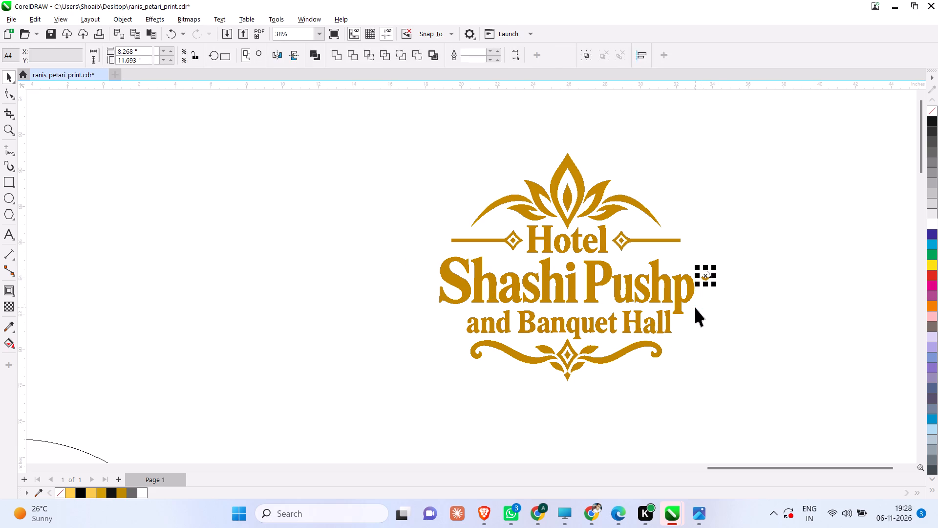
Group the cleaned Hotel Shashi Pushp logo artwork and recolour it with the lighter flat gold from the document palette.
scroll(674, 294, "up", 7)
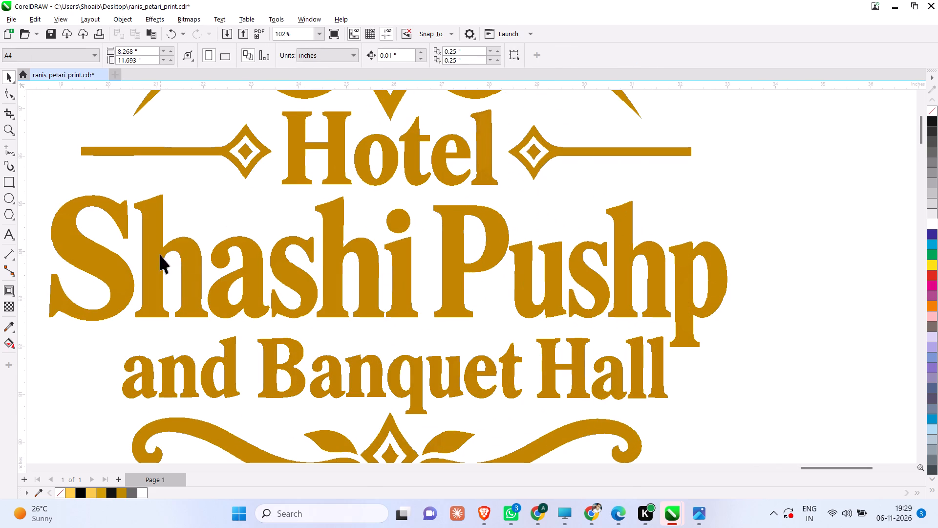
scroll(160, 253, "up", 8)
scroll(245, 244, "down", 7)
scroll(425, 207, "down", 2)
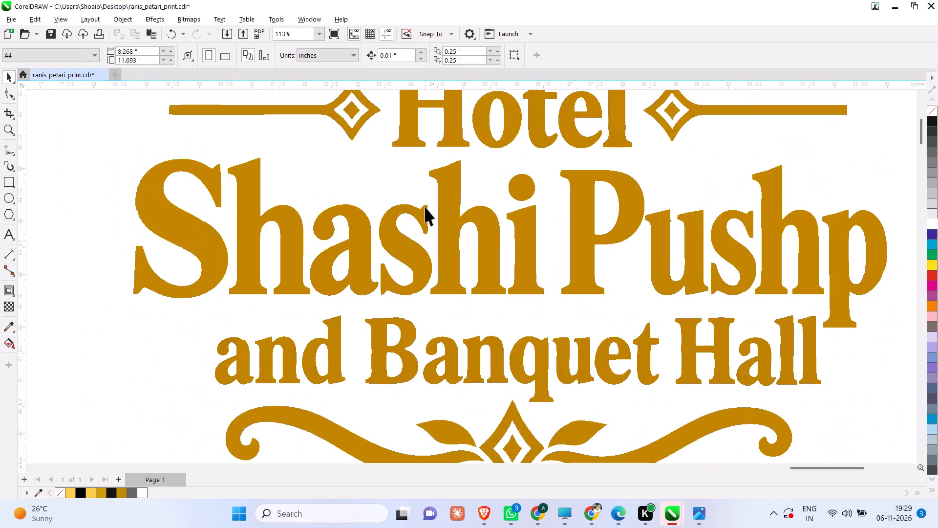
scroll(425, 207, "down", 9)
left_click_drag(327, 120, 616, 316)
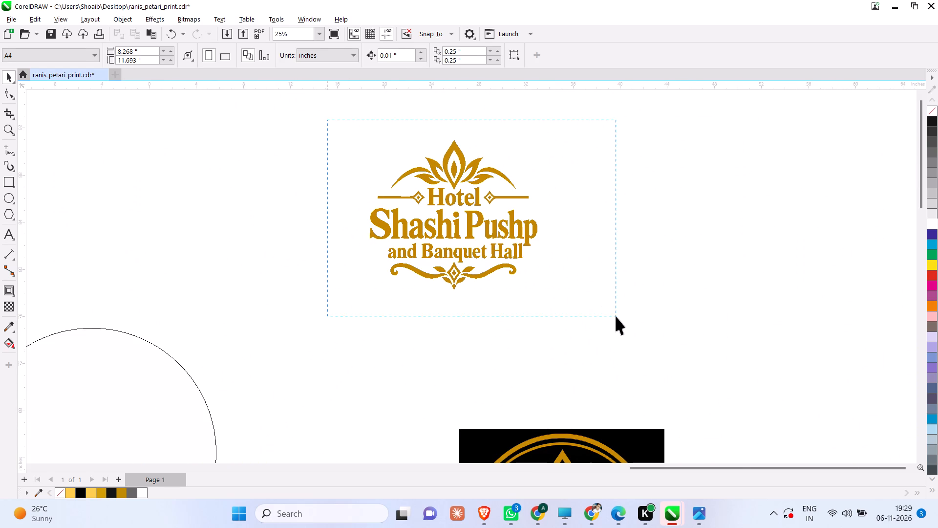
left_click_drag(616, 316, 613, 317)
key("ctrl+g")
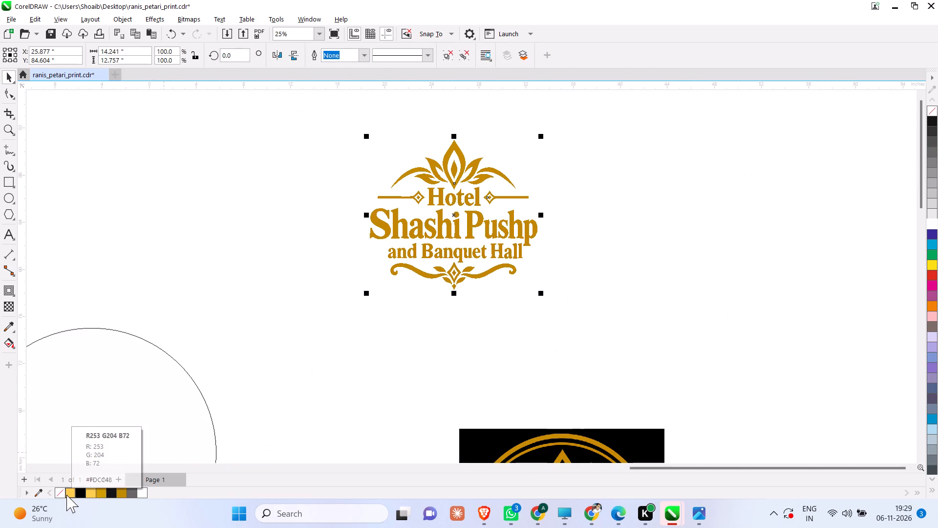
left_click(100, 492)
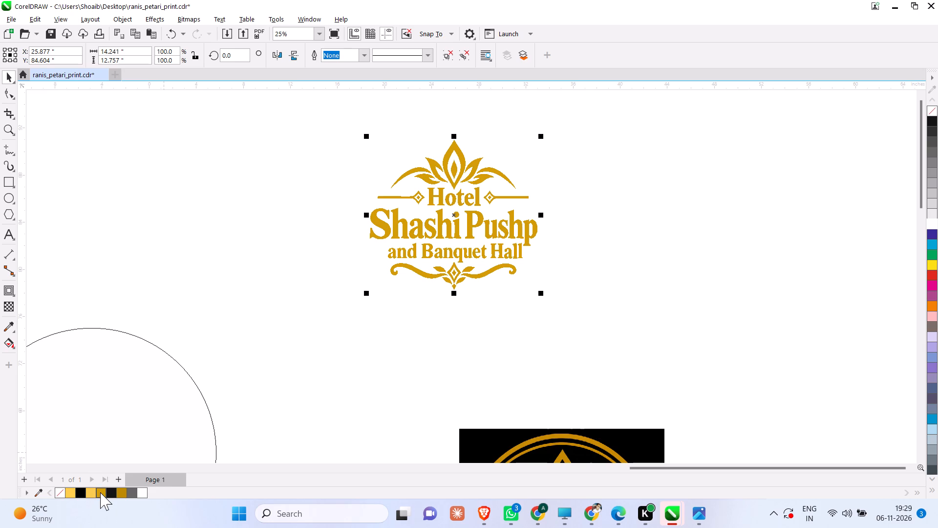
Draw an unfilled circle about 15.55 inches in diameter over the logo artwork.
left_click(202, 412)
scroll(441, 174, "up", 8)
scroll(457, 196, "down", 7)
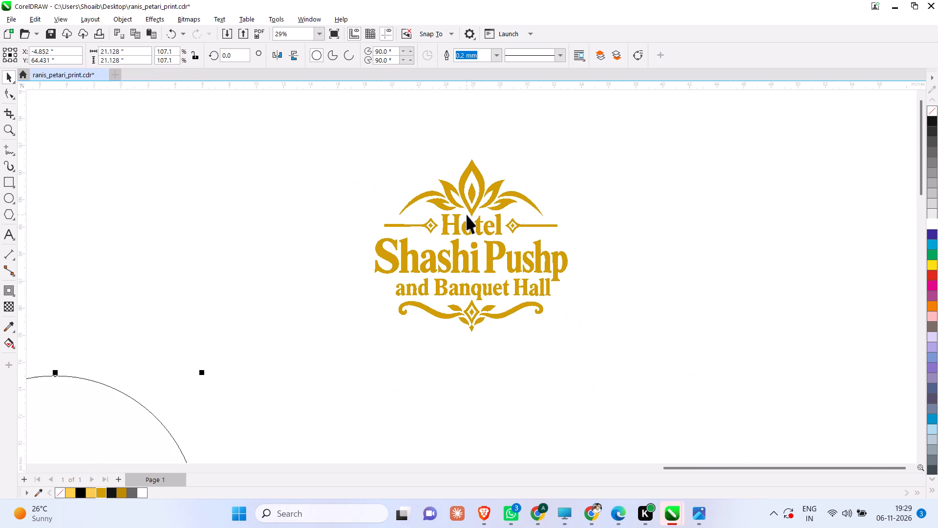
scroll(467, 215, "down", 2)
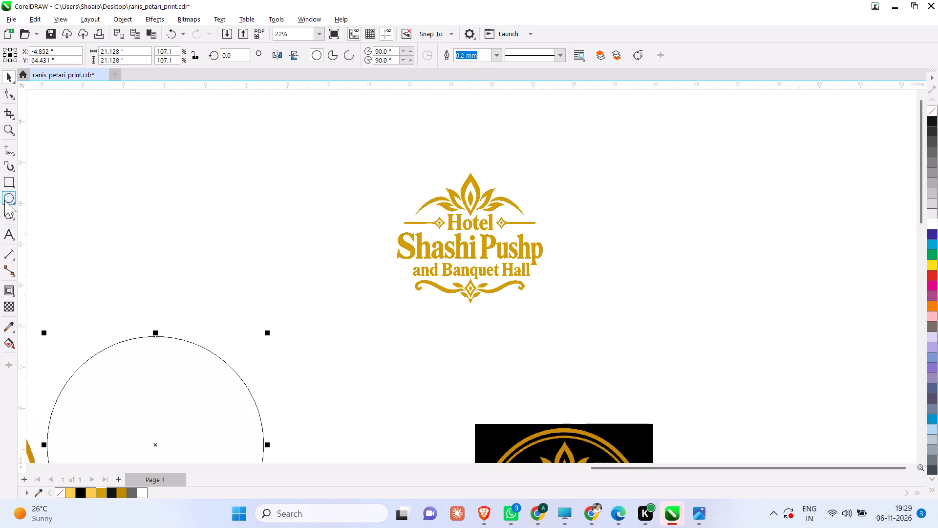
left_click(4, 200)
left_click_drag(372, 179, 515, 289)
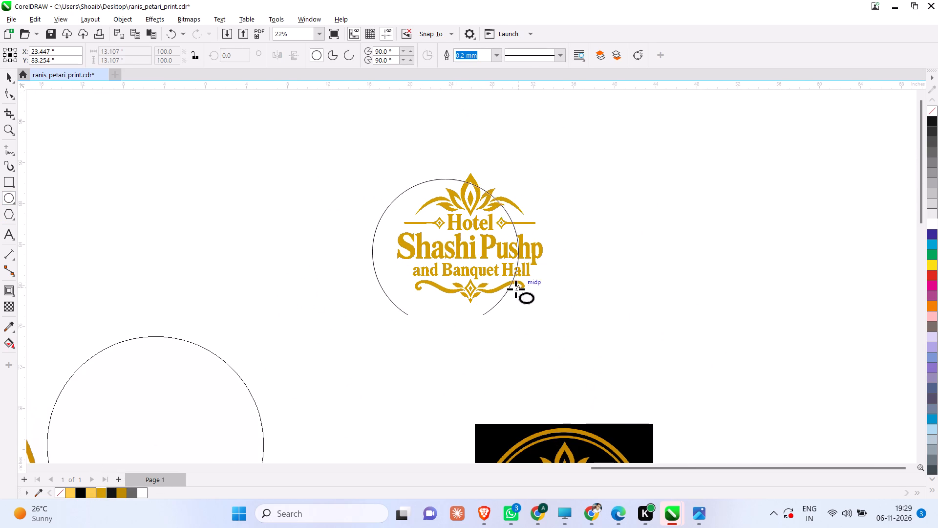
left_click_drag(515, 289, 532, 298)
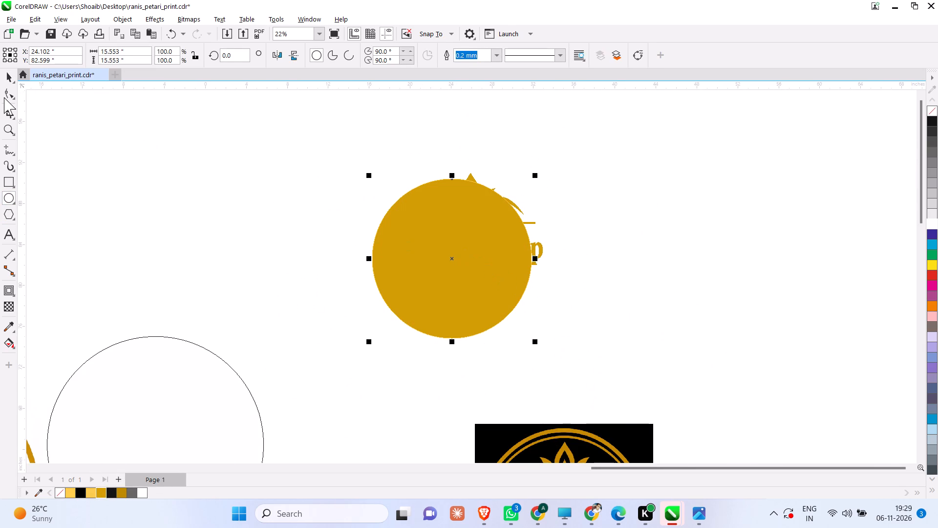
left_click(931, 116)
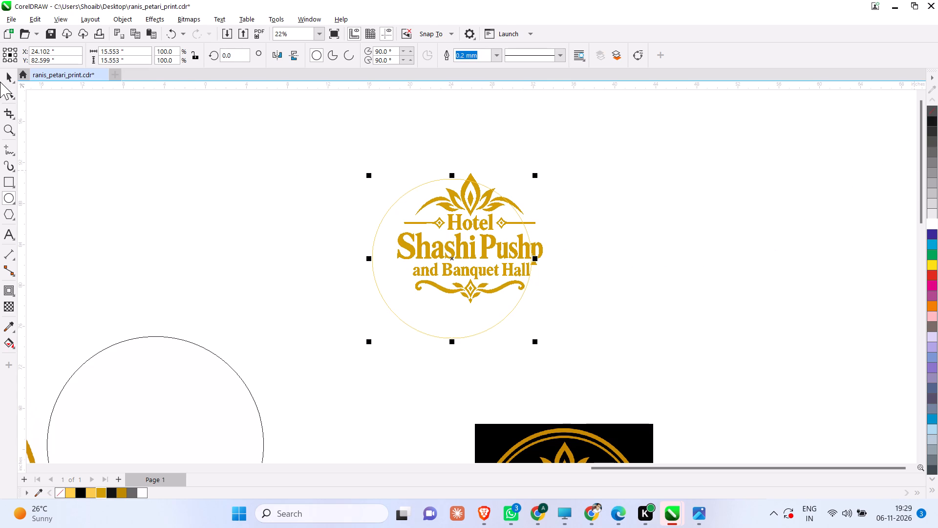
left_click(1, 76)
left_click(7, 76)
left_click(53, 130)
Move the new circle around the logo and align it with the artwork by their horizontal and vertical centres.
scroll(337, 248, "up", 3)
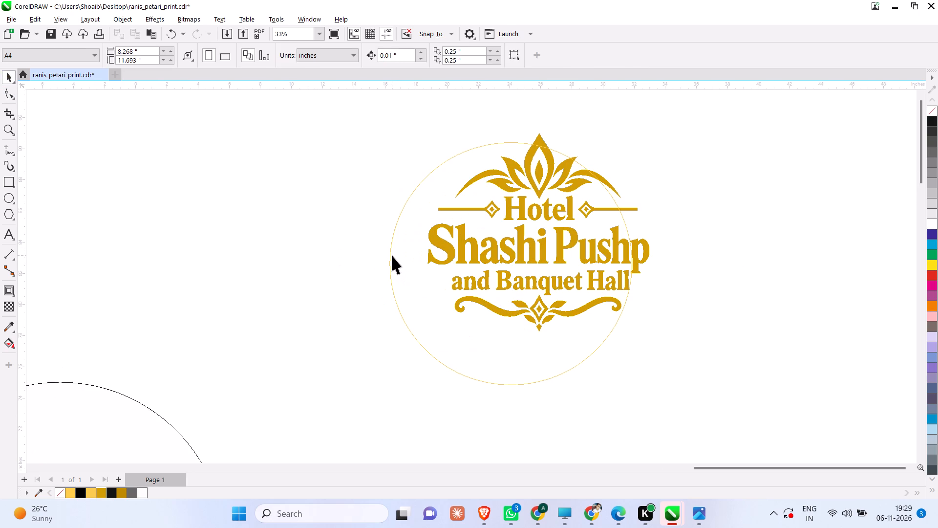
left_click_drag(389, 250, 424, 232)
left_click_drag(424, 232, 422, 231)
left_click_drag(402, 212, 427, 198)
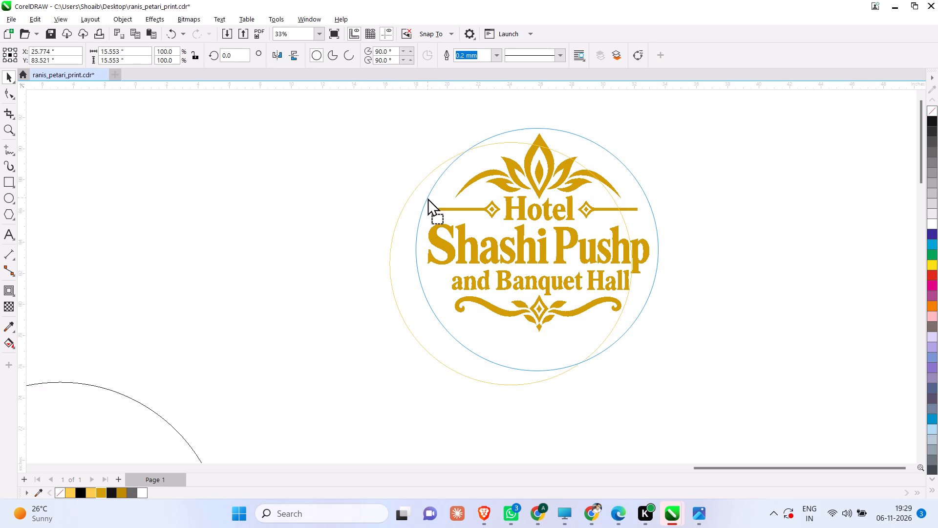
left_click_drag(427, 198, 427, 196)
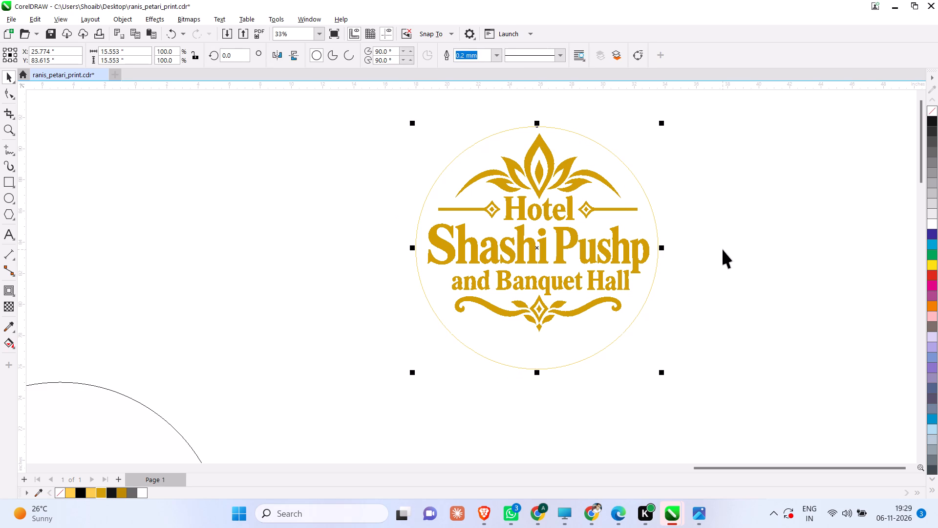
scroll(437, 362, "down", 1)
left_click_drag(353, 137, 558, 283)
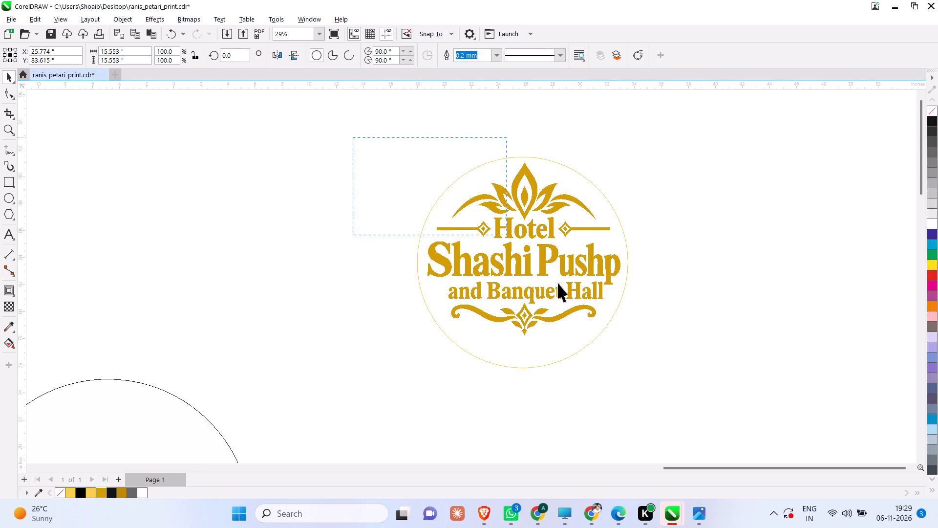
left_click_drag(558, 283, 690, 409)
type("ce")
left_click(686, 337)
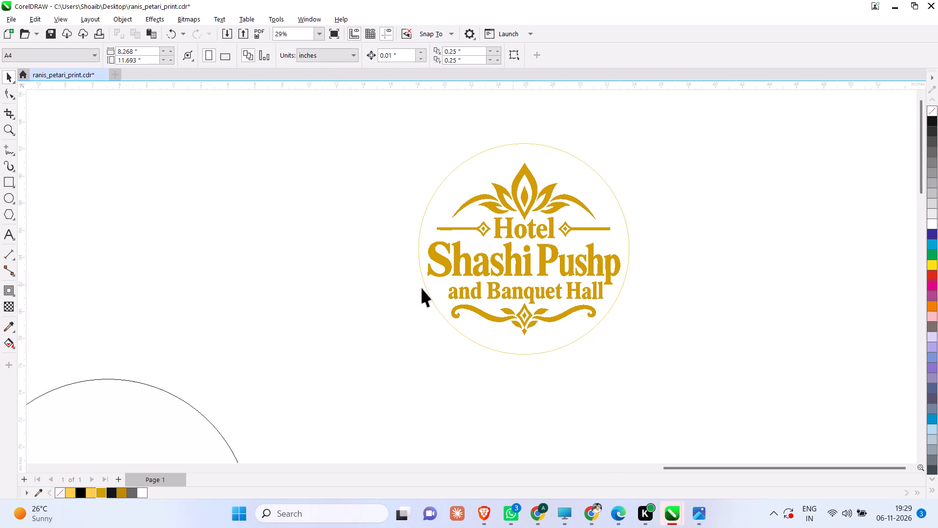
Make a concentric copy of the circle enlarged to about 16.2 inches in diameter.
scroll(367, 331, "down", 3)
scroll(540, 315, "down", 3)
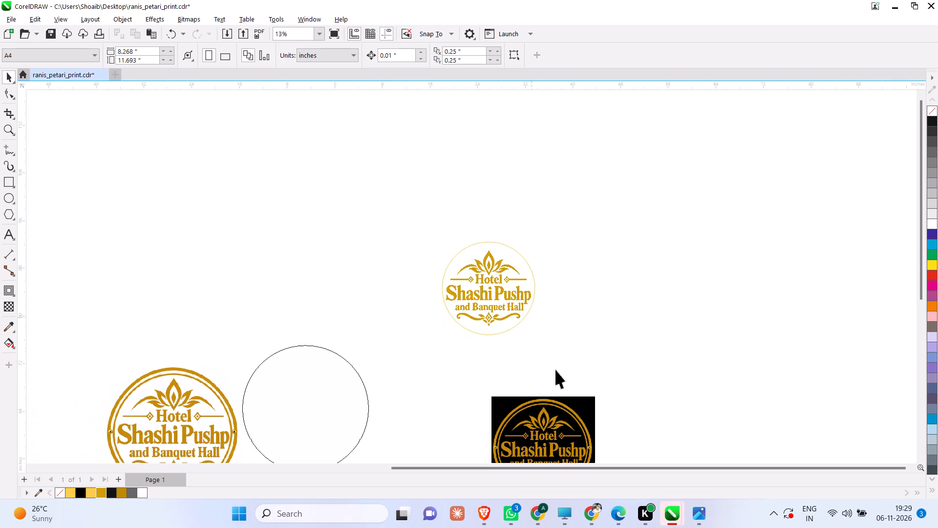
scroll(572, 404, "up", 2)
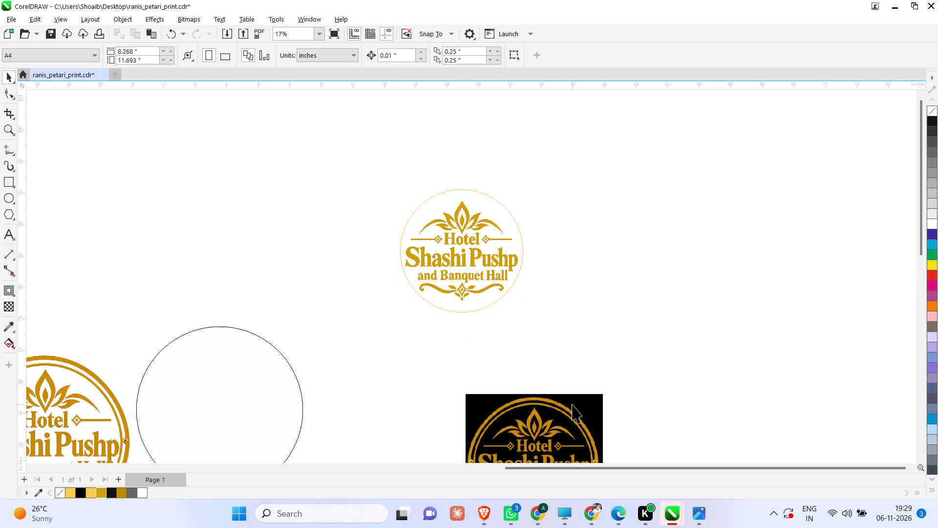
scroll(505, 304, "up", 3)
scroll(505, 304, "down", 1)
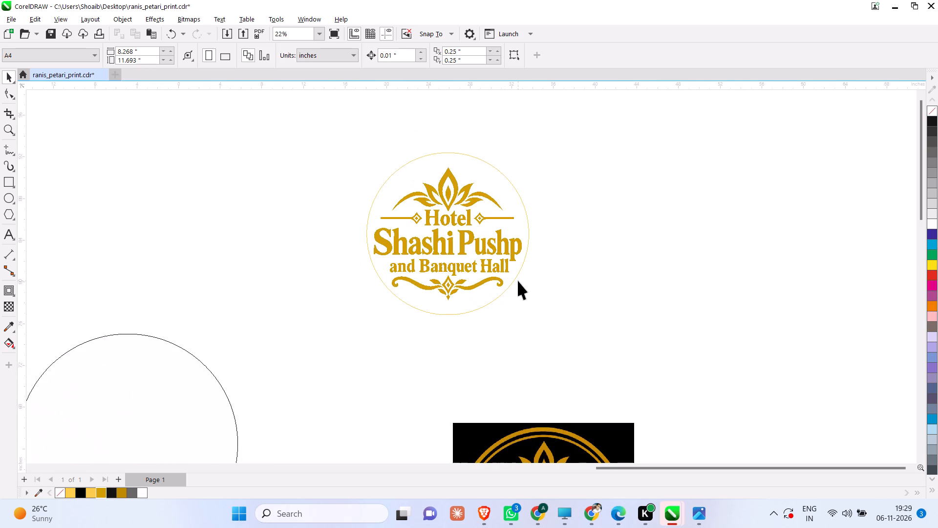
scroll(518, 281, "up", 2)
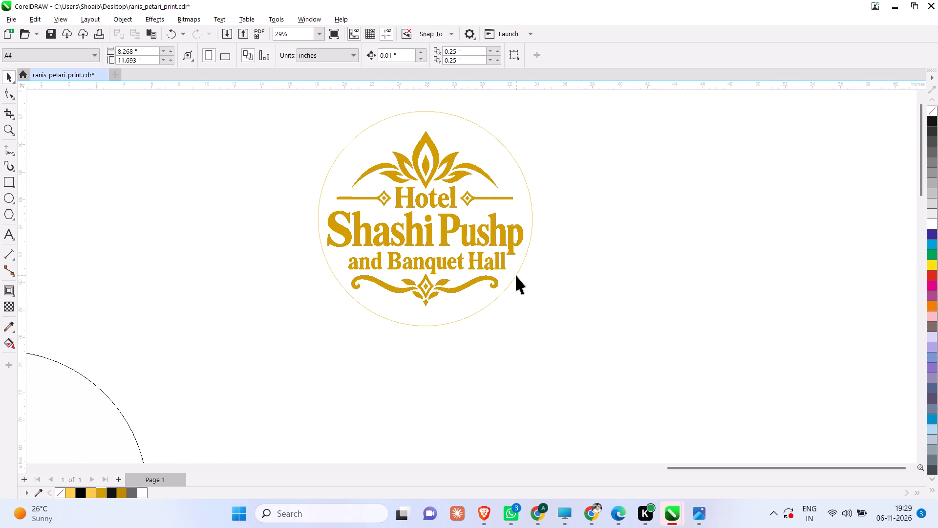
left_click(516, 275)
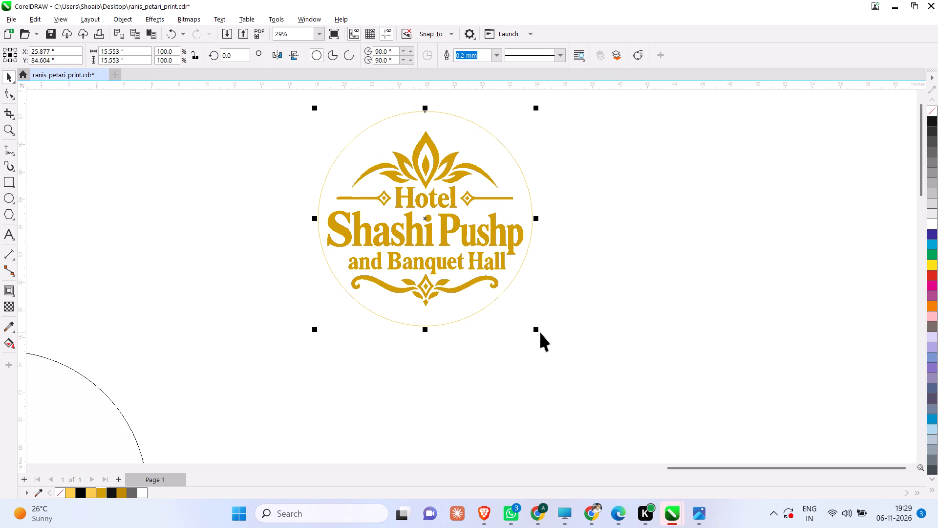
left_click_drag(539, 331, 546, 336)
right_click(546, 336, "shift")
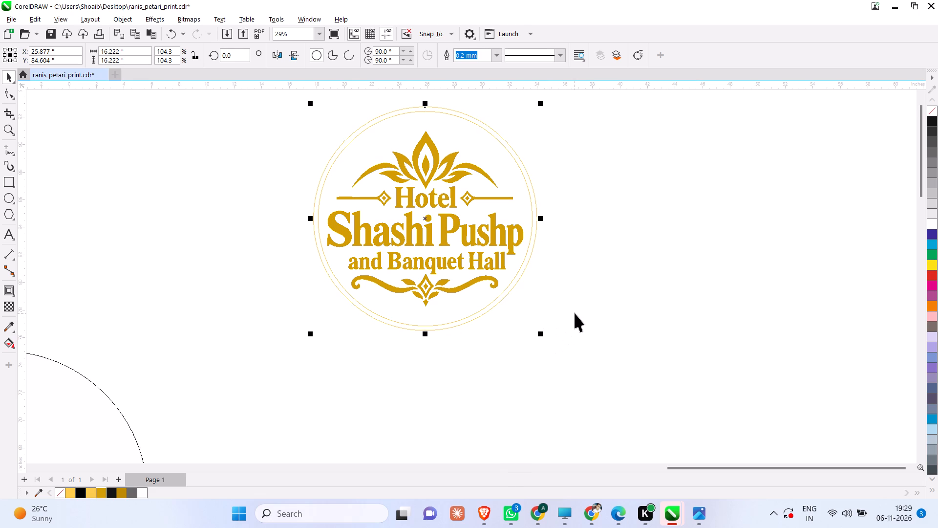
left_click(575, 313)
Fill the inner circle with white and send it behind the logo artwork.
scroll(548, 257, "up", 4)
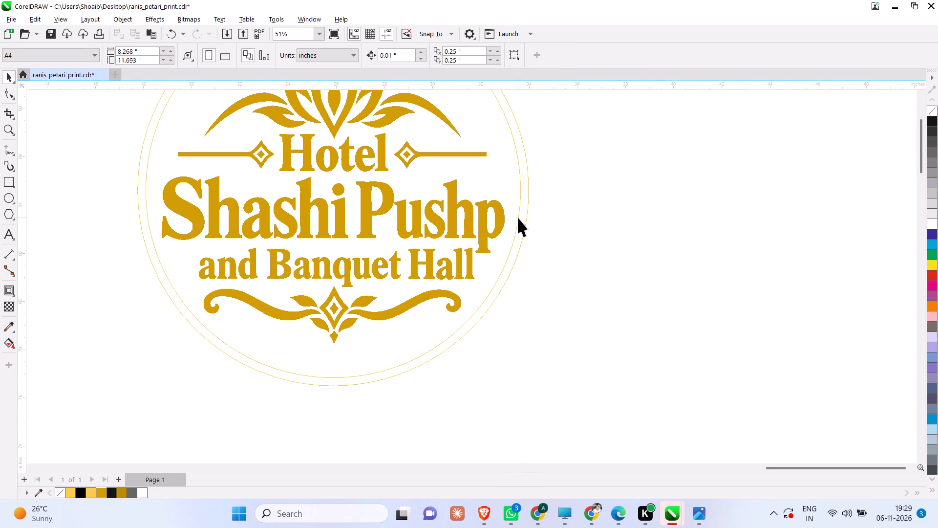
left_click(518, 218)
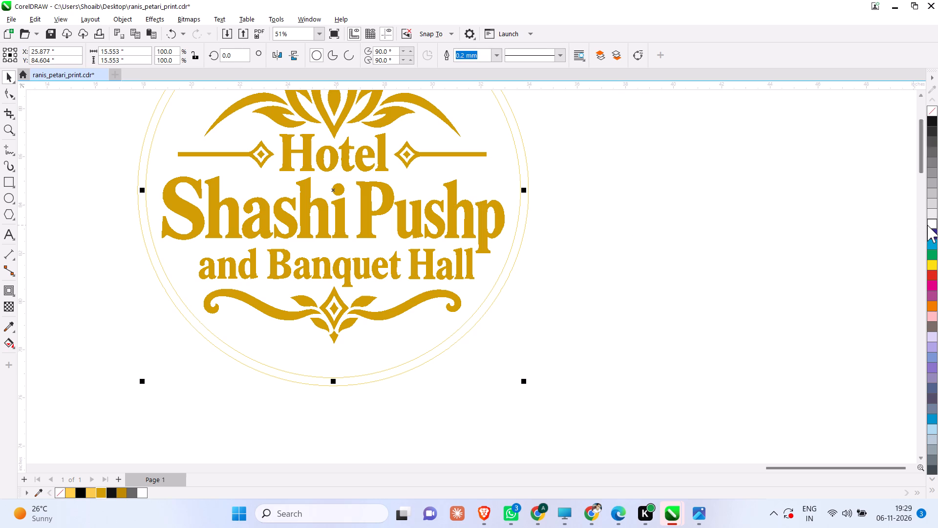
left_click(927, 225)
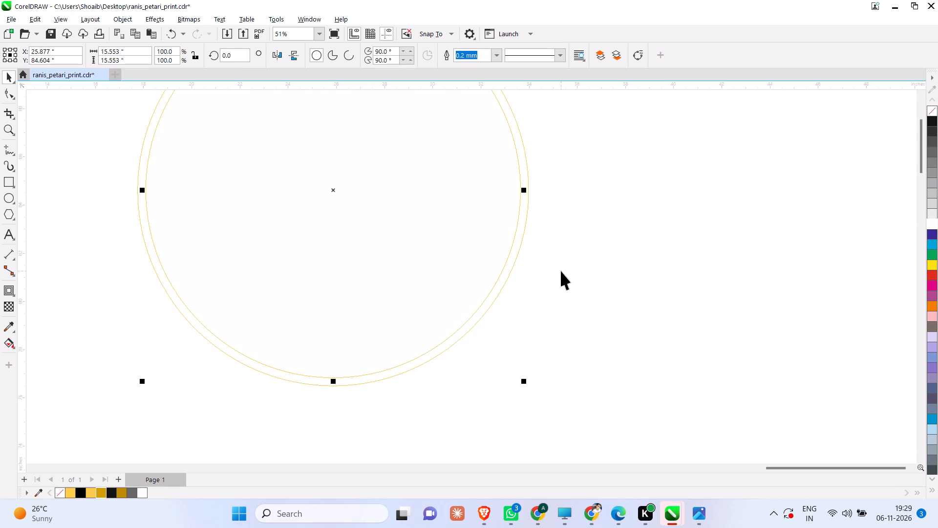
key("shift+Page_Down")
left_click(561, 271)
Fill the outer circle with the logo's gold and send it behind everything to form a solid border ring.
scroll(515, 248, "up", 3)
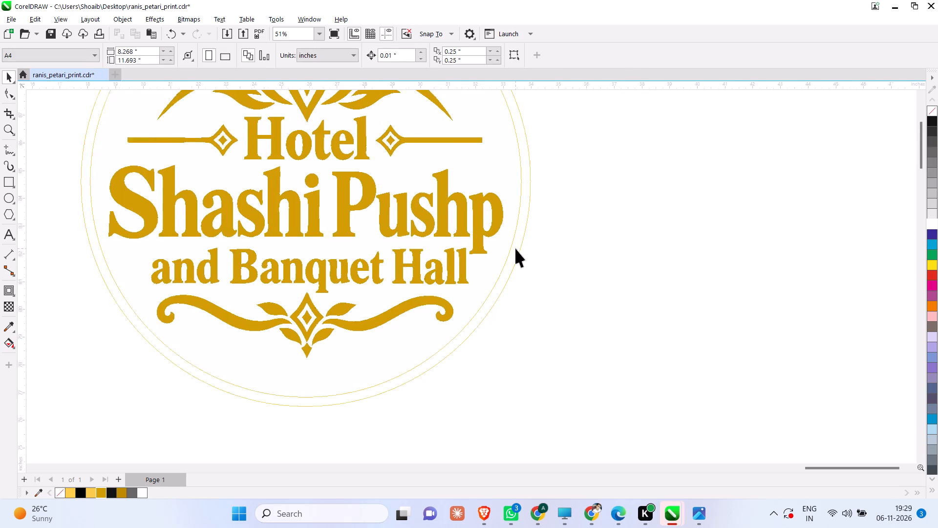
left_click(523, 249)
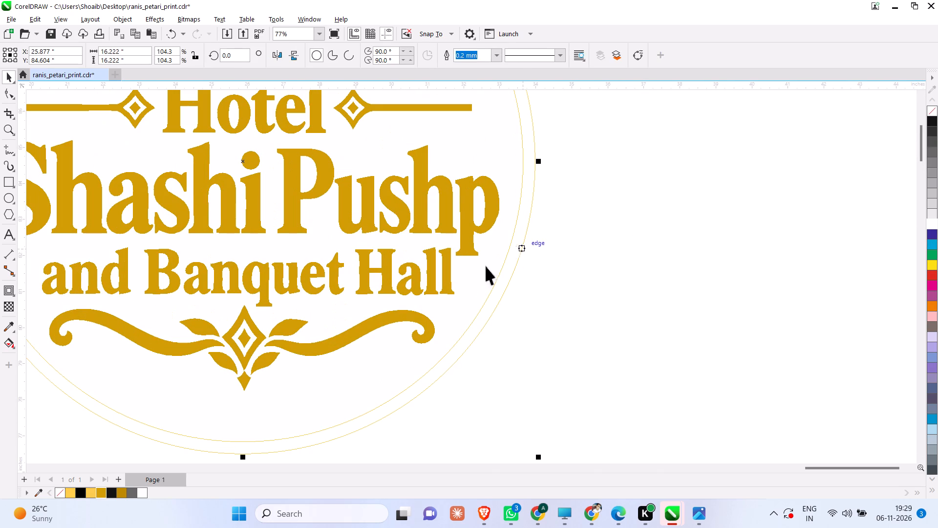
left_click(102, 493)
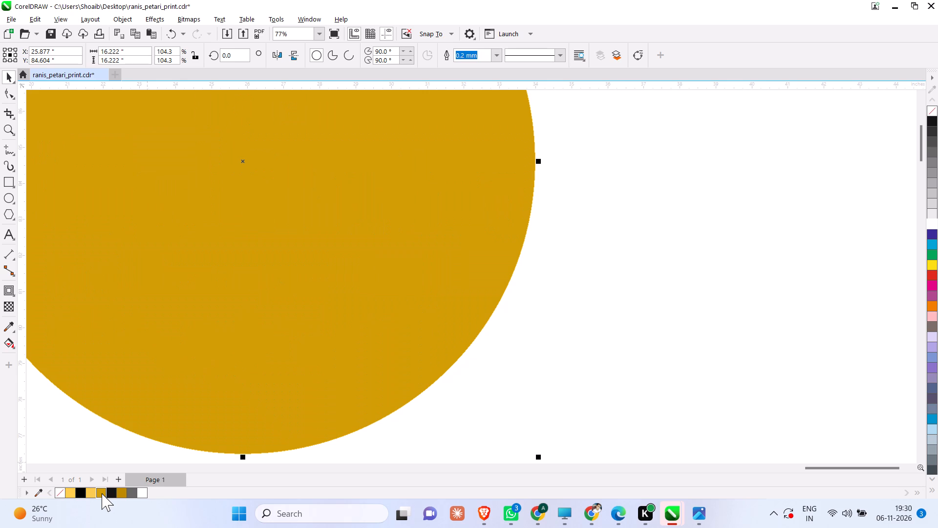
key("shift+Page_Down")
scroll(610, 365, "down", 3)
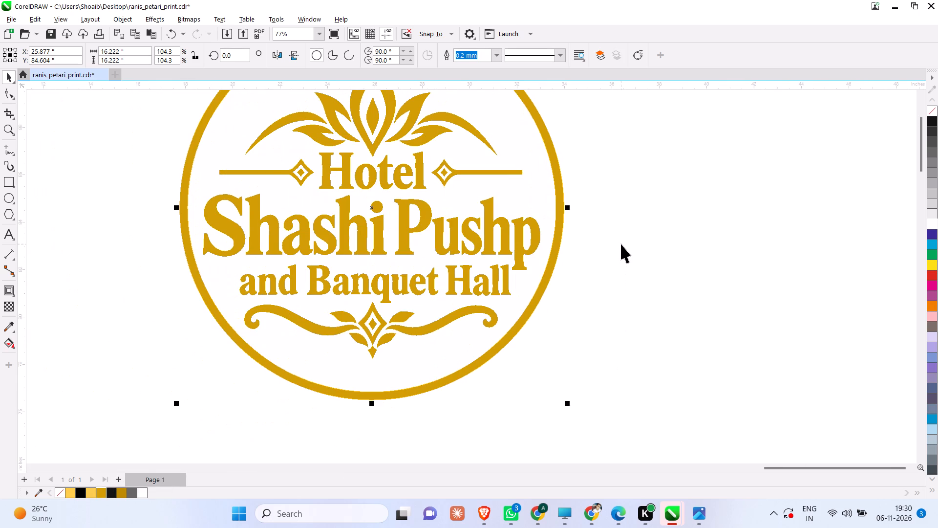
scroll(621, 244, "down", 2)
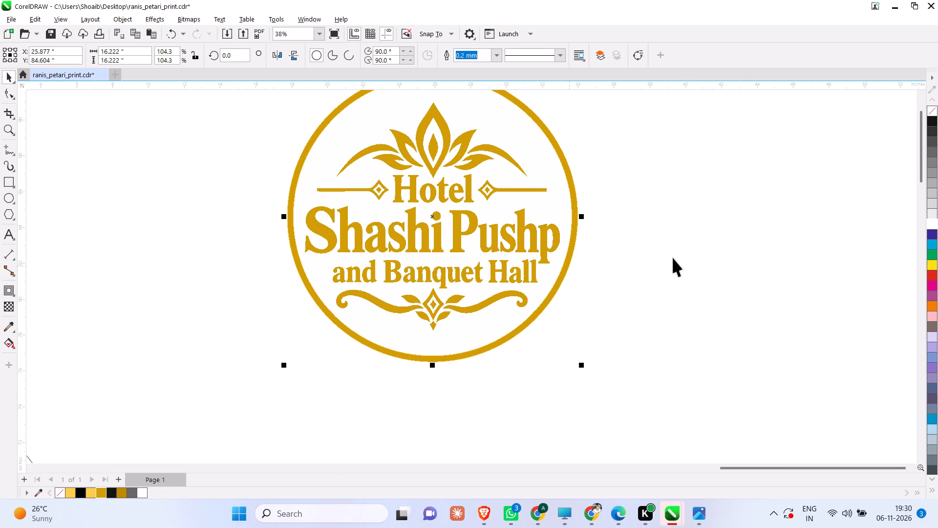
left_click(674, 258)
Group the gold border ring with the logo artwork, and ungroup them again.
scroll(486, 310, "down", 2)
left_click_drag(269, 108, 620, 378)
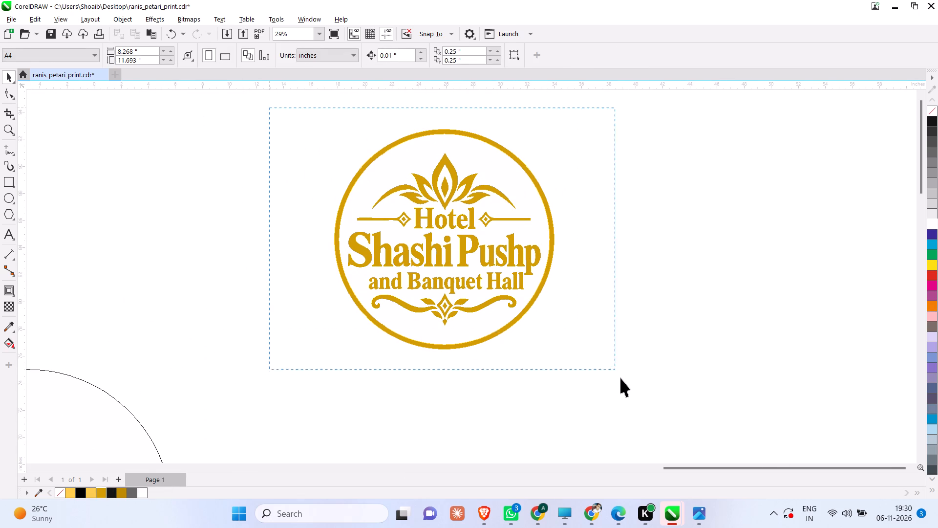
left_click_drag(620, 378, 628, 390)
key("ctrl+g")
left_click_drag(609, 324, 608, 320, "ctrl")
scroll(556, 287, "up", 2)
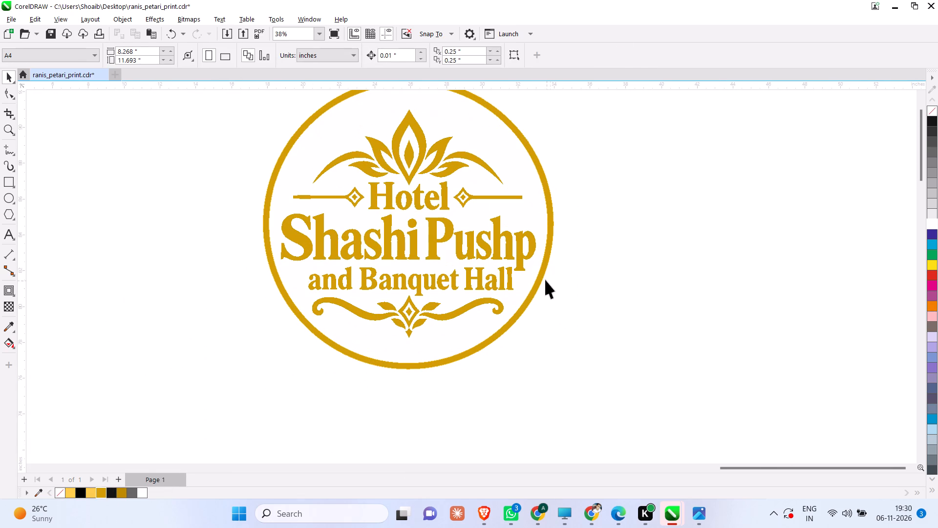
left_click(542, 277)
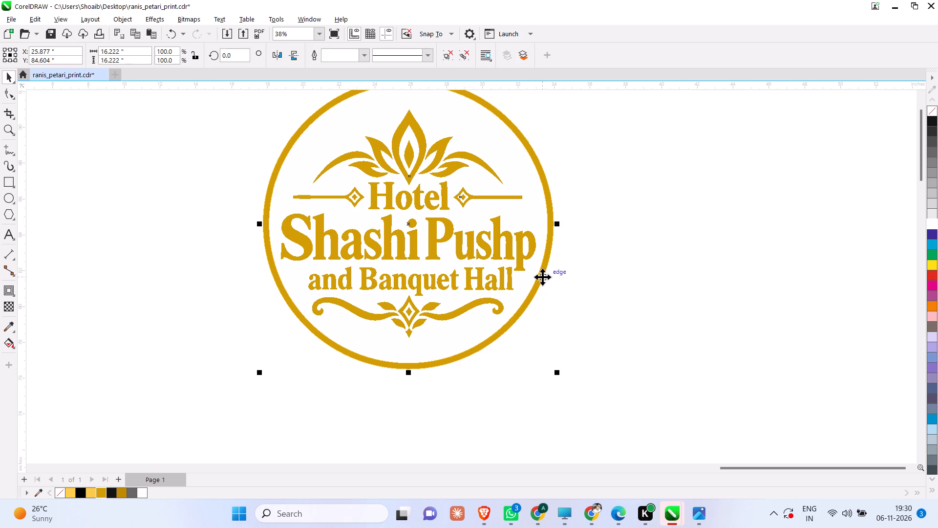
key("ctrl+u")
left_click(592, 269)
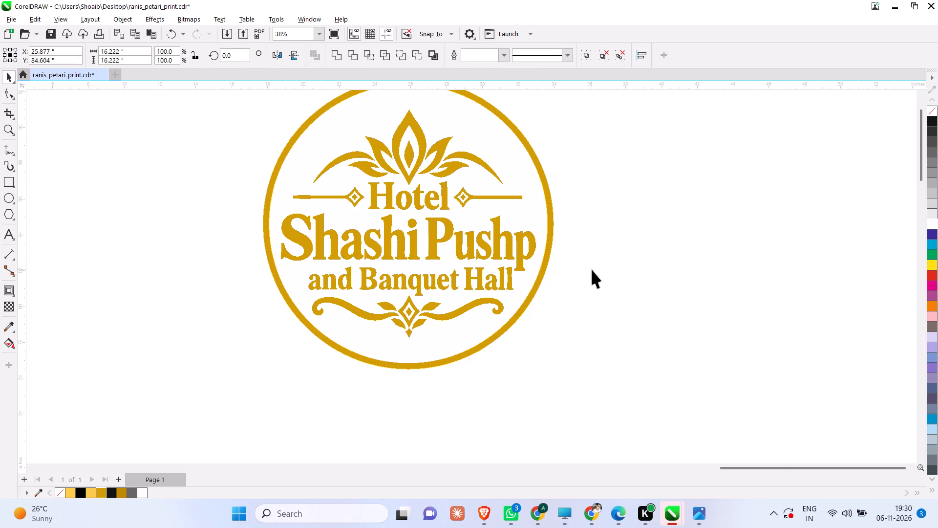
Make a concentric copy of the gold border circle about 16.85 inches in diameter, sent to the back and filled white.
scroll(569, 269, "up", 3)
left_click(538, 259)
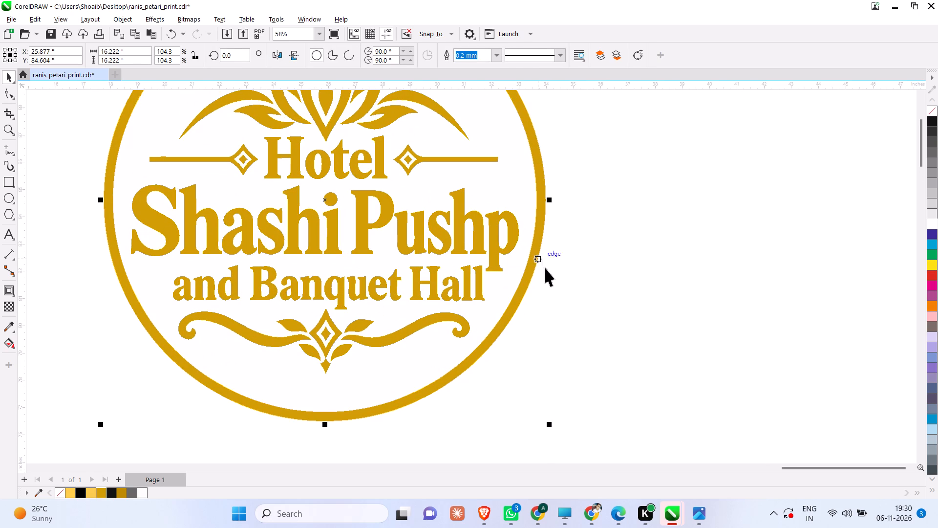
left_click_drag(554, 428, 563, 434)
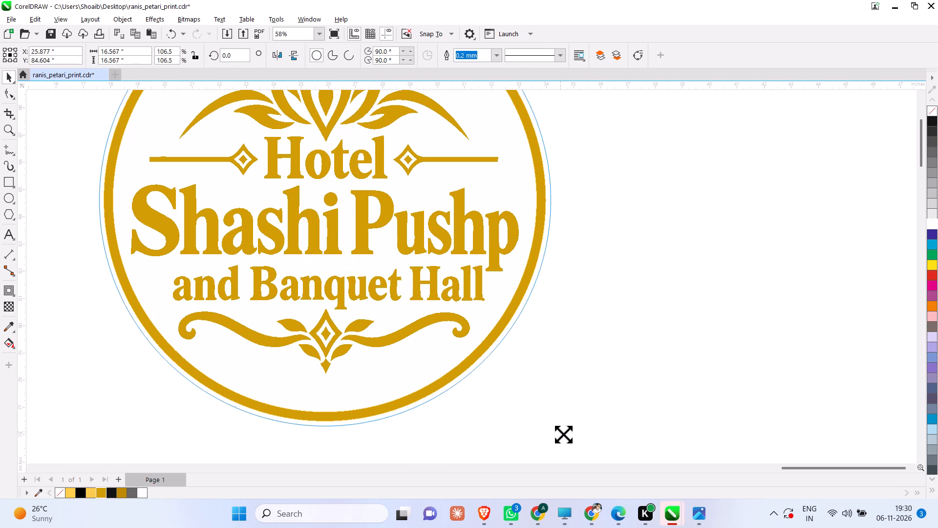
left_click_drag(563, 434, 567, 437)
right_click(567, 437, "shift")
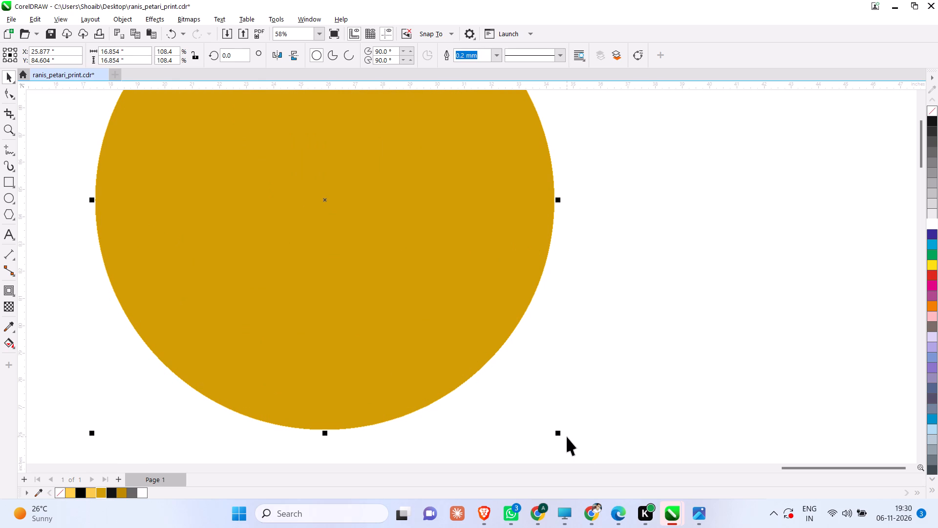
key("shift+Page_Down")
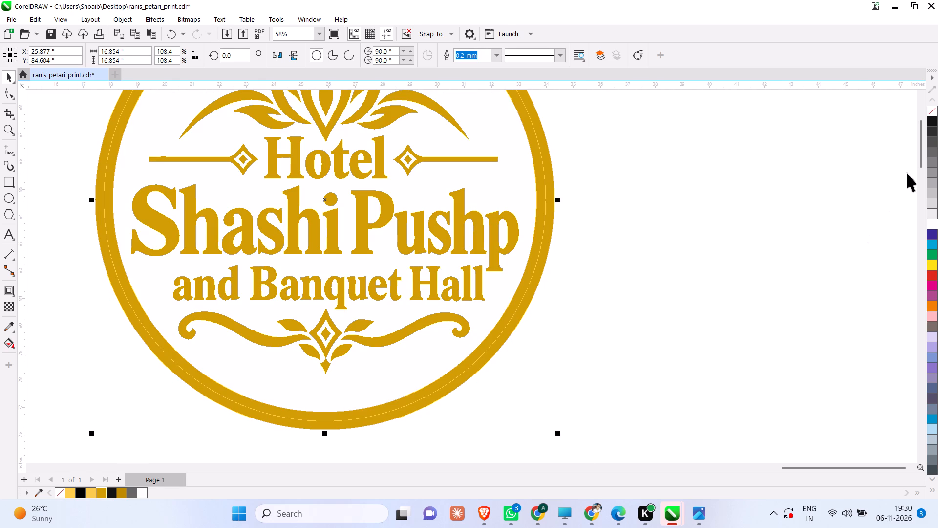
left_click(937, 226)
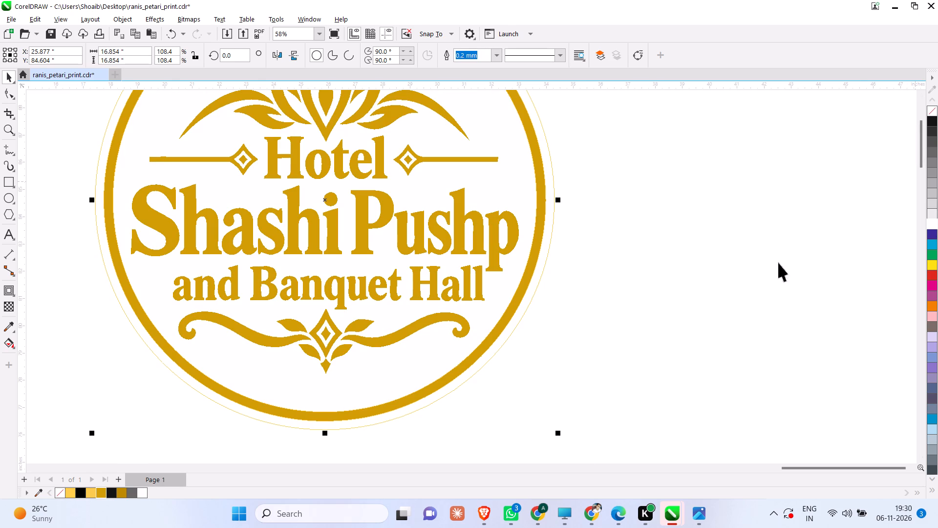
left_click(700, 277)
Make a concentric copy of the outermost circle about 17.6 inches in diameter, filled with dark gold #BD8A01 and sent to the back.
scroll(697, 280, "down", 1)
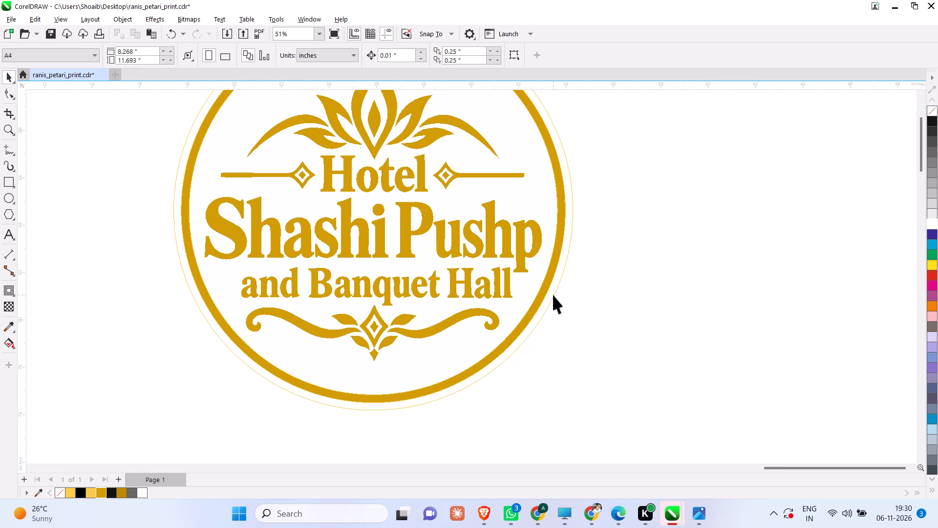
left_click(554, 295)
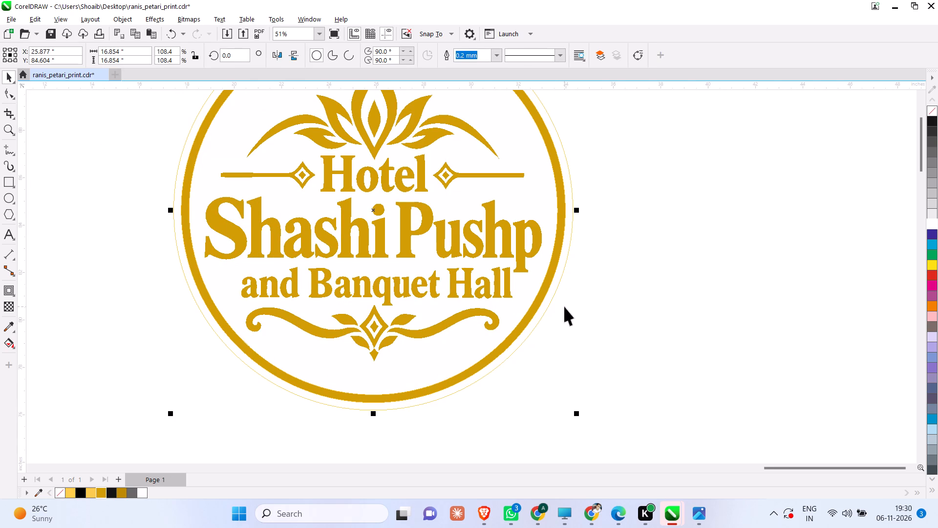
scroll(564, 307, "down", 1)
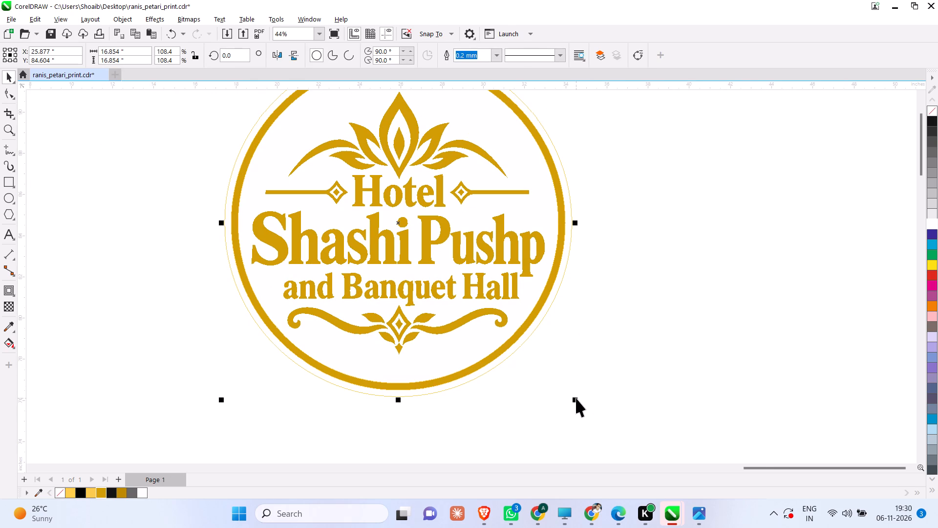
left_click_drag(575, 400, 592, 409)
right_click(592, 409, "shift")
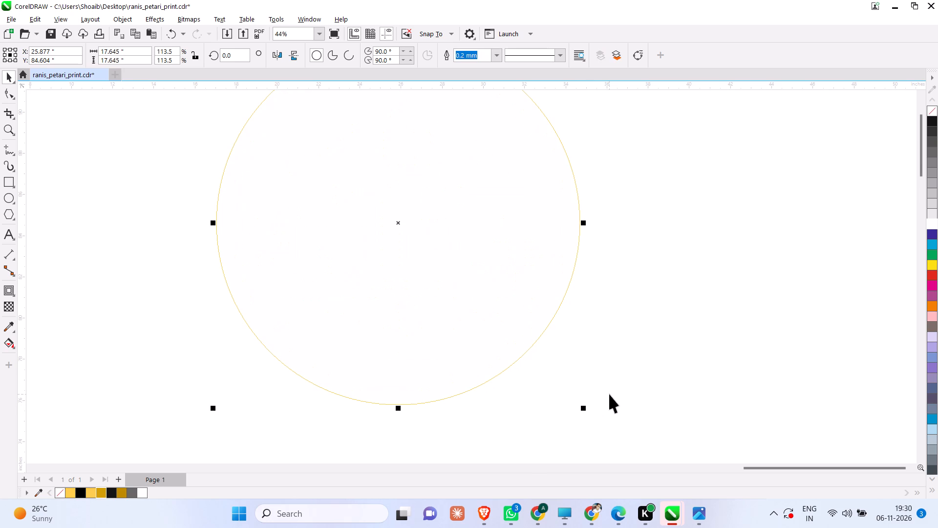
left_click(122, 492)
key("shift+Page_Down")
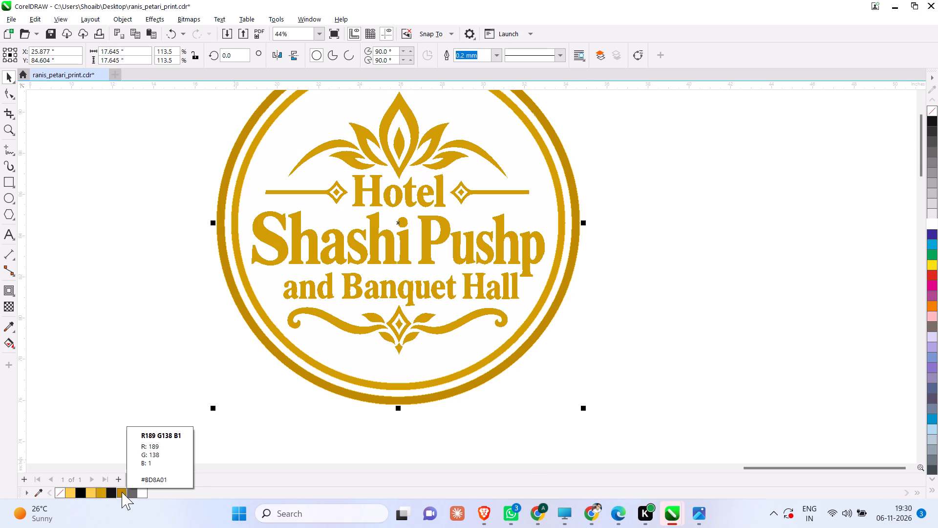
left_click(620, 306)
Group the whole rebuilt logo with its rings and resize the group to 23 x 23 inches.
scroll(630, 313, "down", 7)
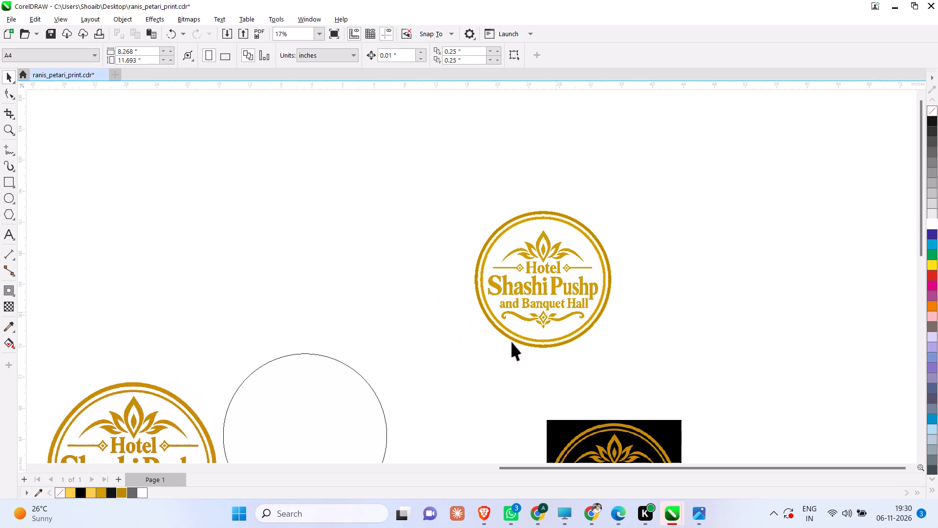
scroll(191, 318, "down", 5)
scroll(138, 376, "up", 4)
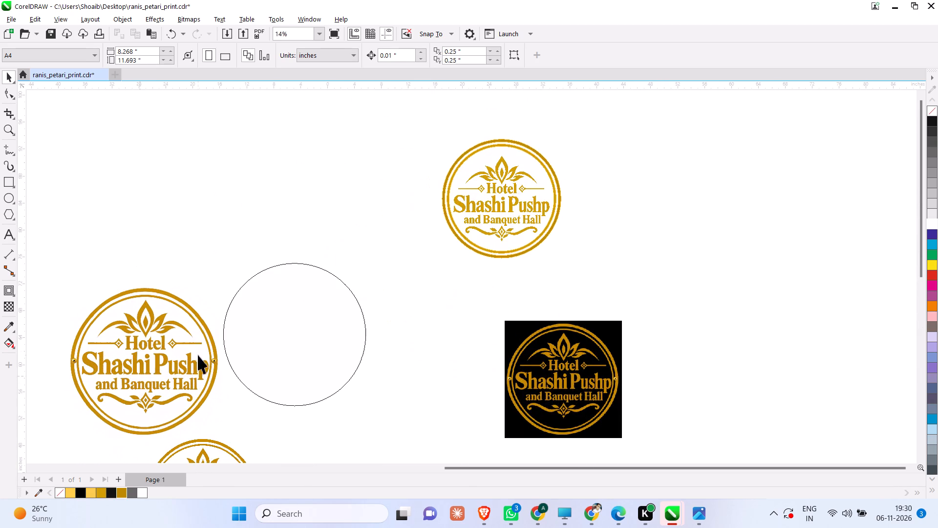
scroll(182, 355, "down", 1)
left_click_drag(393, 140, 554, 301)
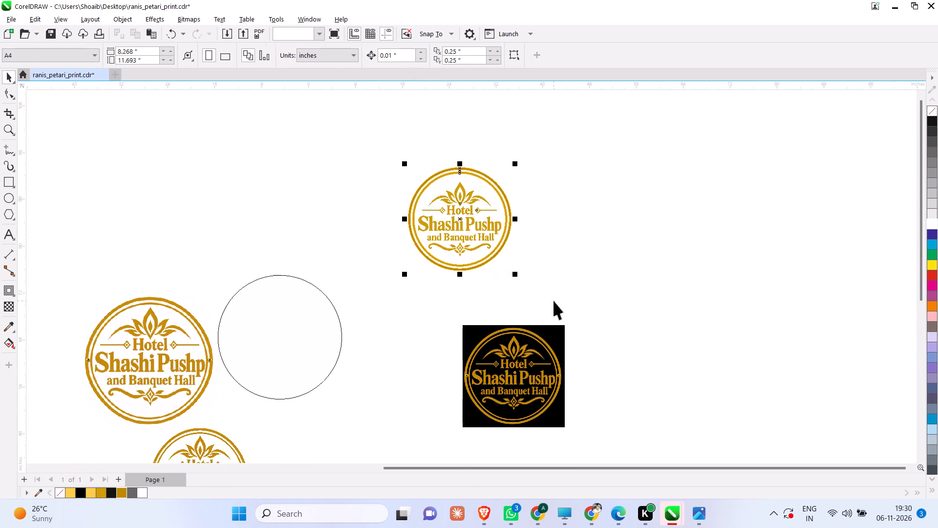
key("ctrl+g")
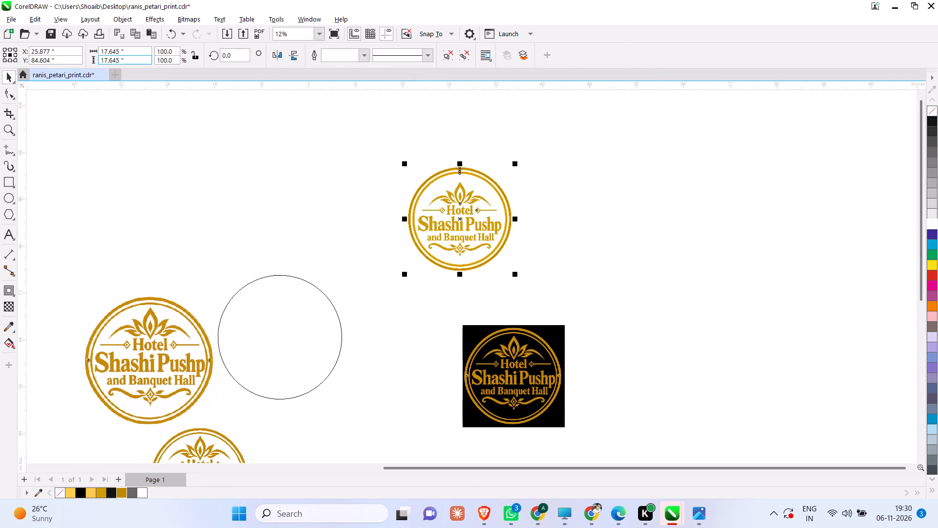
left_click_drag(130, 51, 45, 48)
key("2")
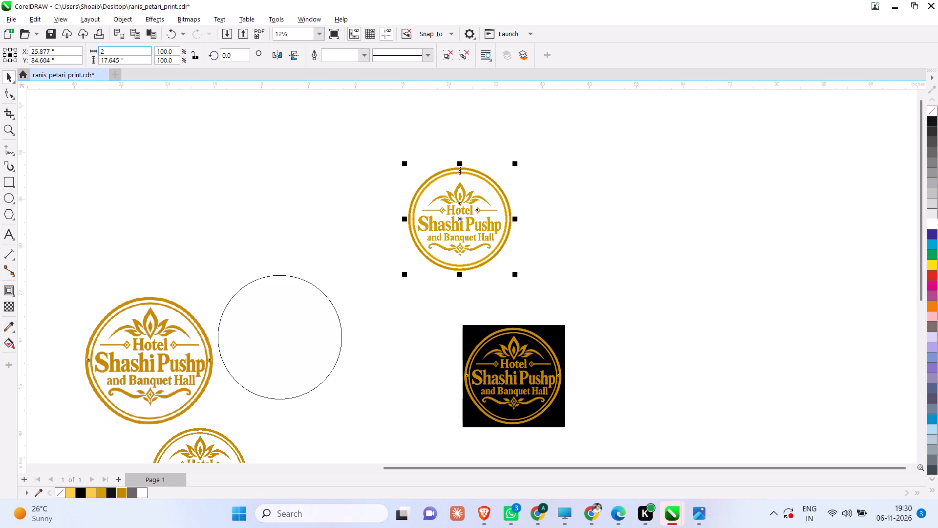
key("3")
key("Tab")
type("23")
key("Return")
key("Return")
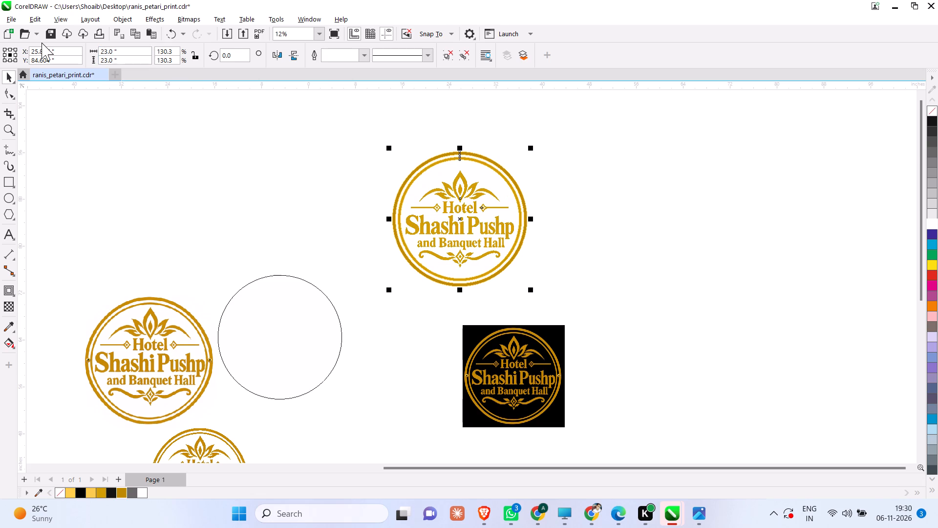
Ungroup the resized logo so its rings can be edited separately, undoing any accidental move.
scroll(616, 212, "up", 6)
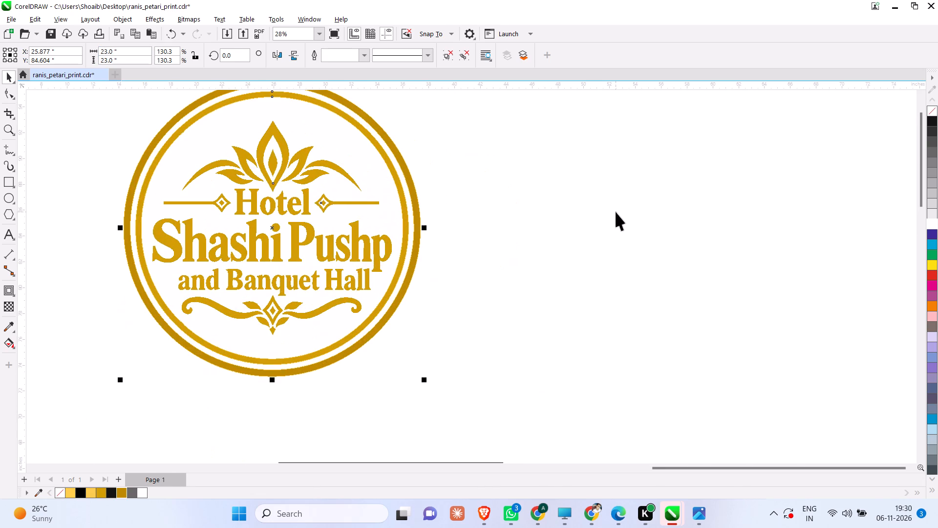
scroll(534, 210, "down", 2)
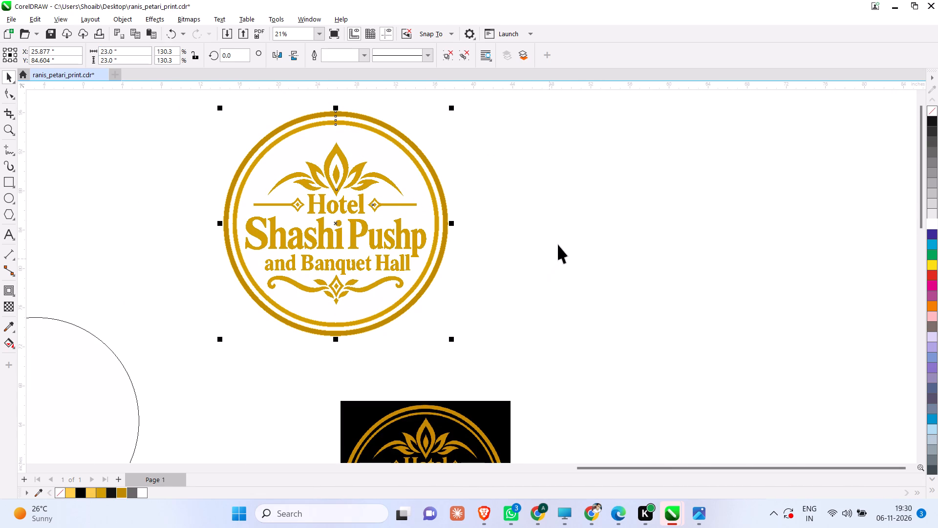
left_click(543, 253)
scroll(406, 255, "up", 3)
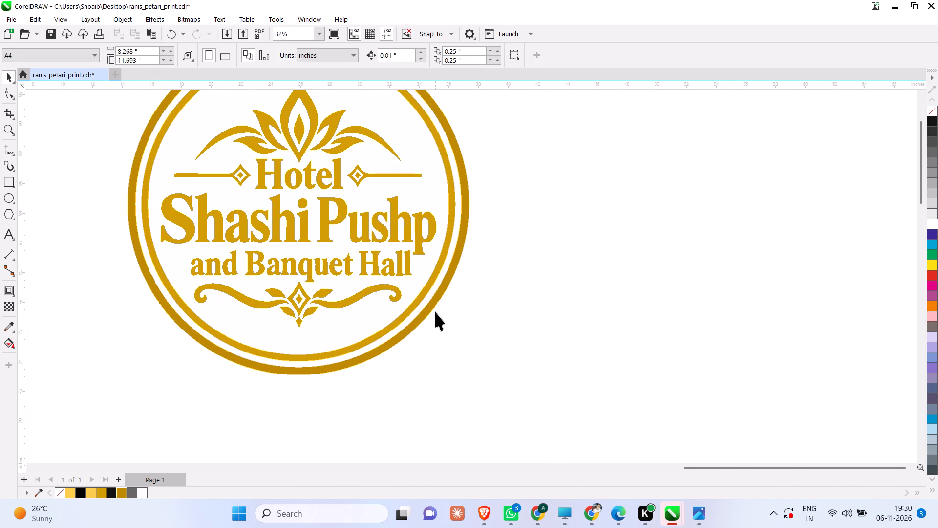
left_click(430, 307)
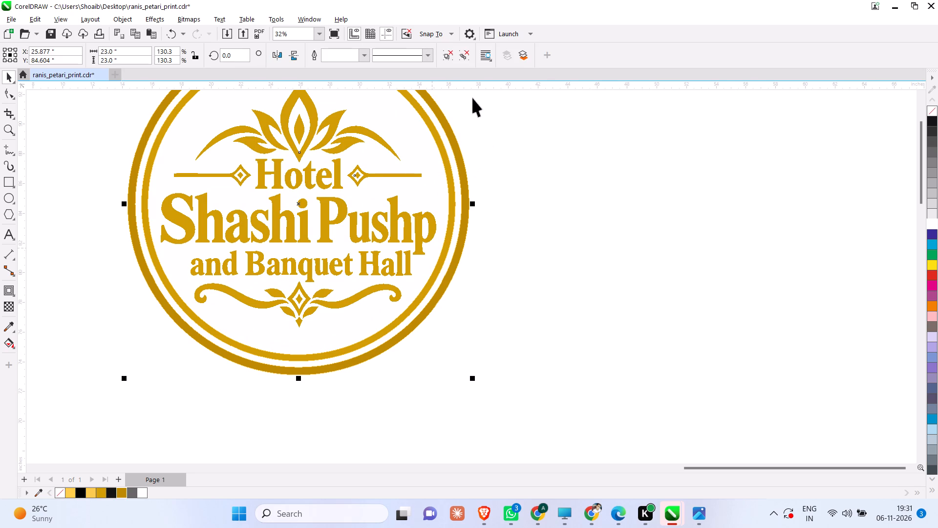
left_click_drag(469, 207, 506, 233)
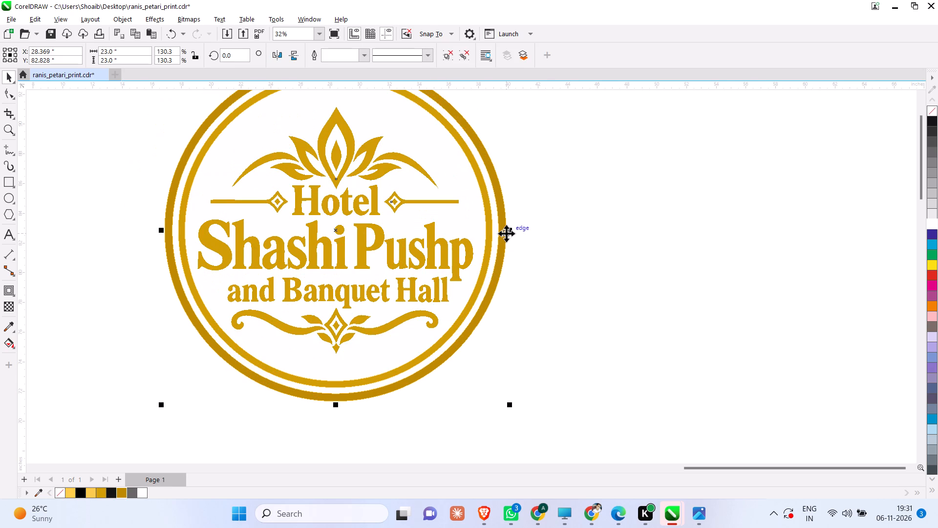
key("ctrl+z")
left_click(466, 61)
left_click(536, 159)
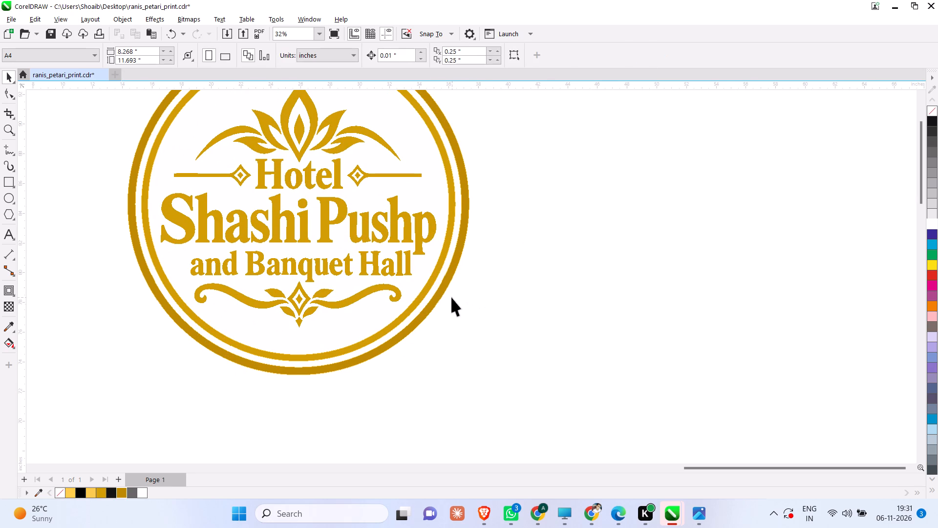
Set the outermost dark gold circle to 24 x 24 inches, keeping it concentric with the logo.
left_click(446, 290)
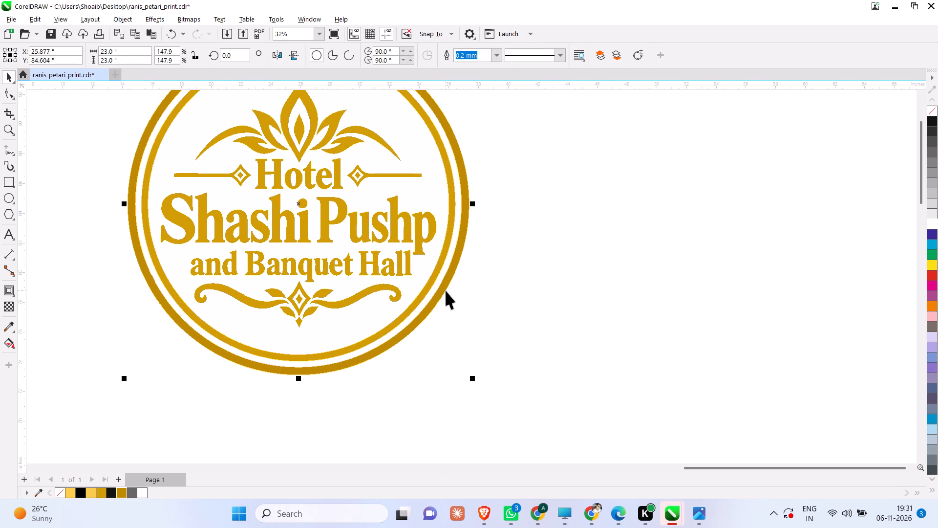
left_click_drag(141, 52, 47, 48)
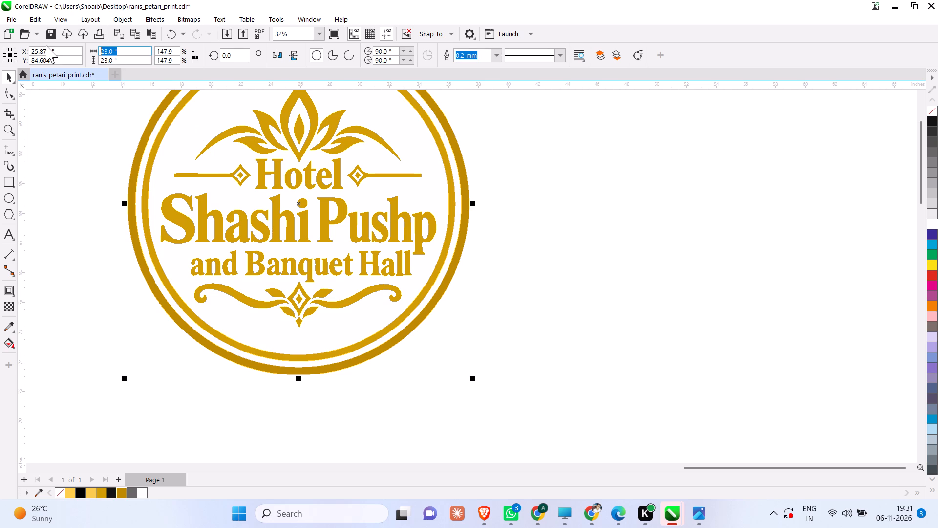
type("24")
key("Tab")
type("24")
key("Return")
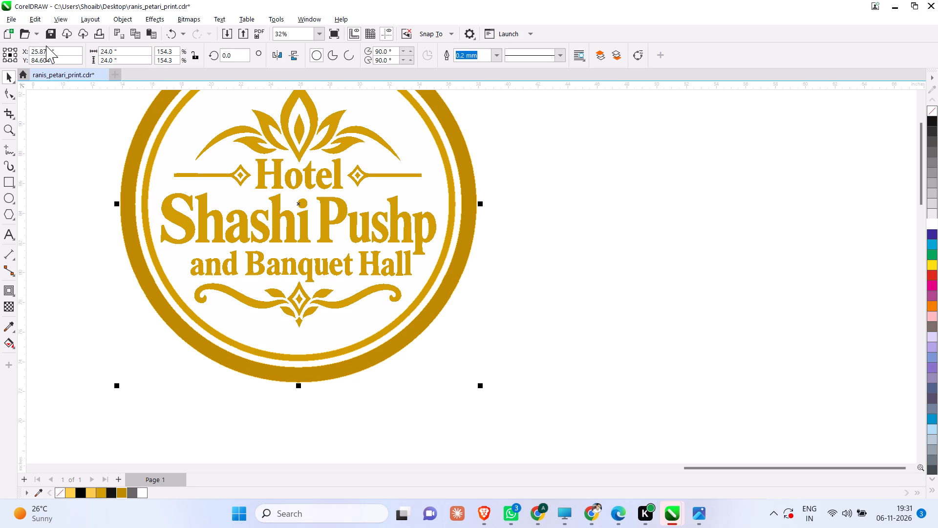
left_click(594, 327)
Remove the outlines from all the parts of the rebuilt logo and its rings.
scroll(594, 327, "down", 4)
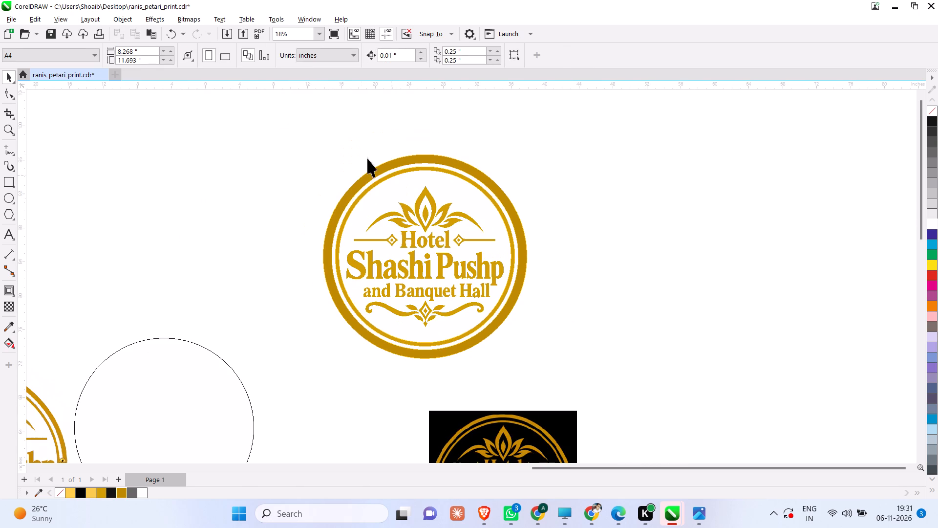
left_click_drag(291, 135, 586, 371)
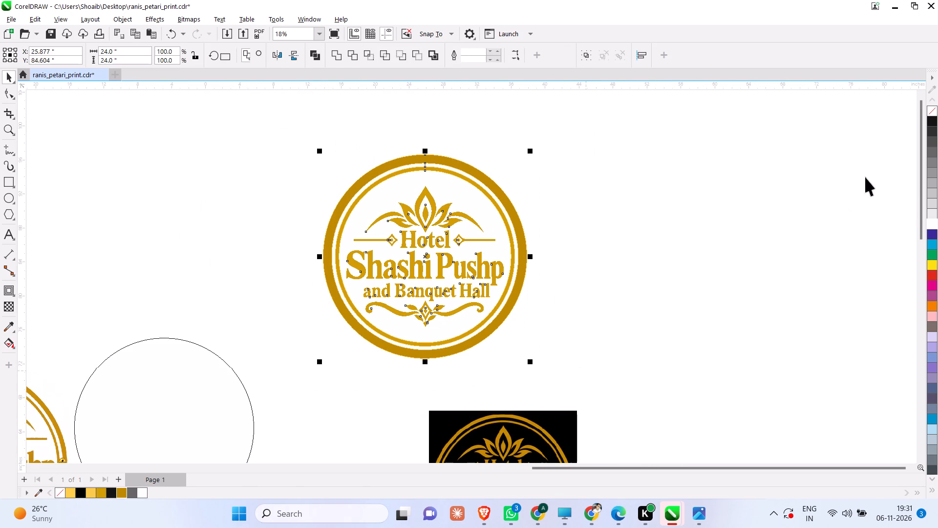
right_click(937, 110)
left_click(750, 224)
Group the logo with its rings and move the group to about X 37.4, Y 82.1 inches.
left_click_drag(254, 150, 573, 381)
key("ctrl+g")
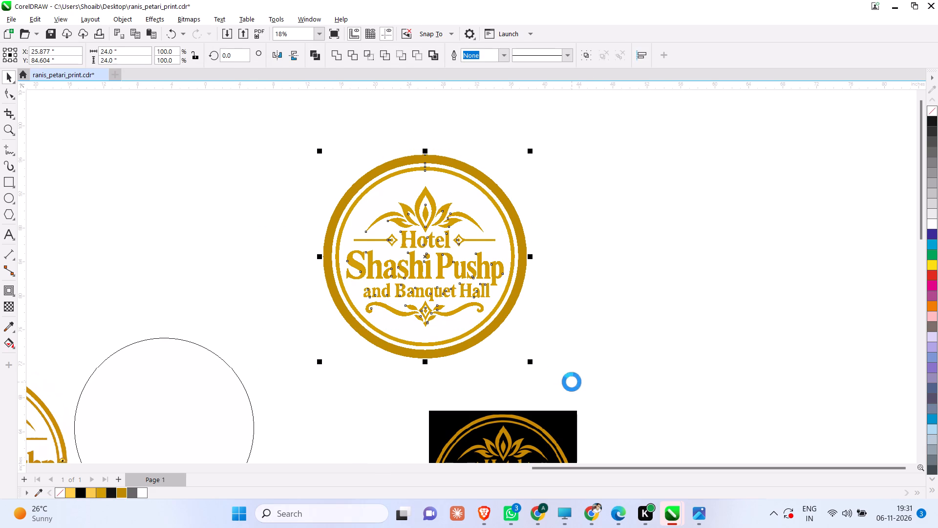
scroll(446, 280, "down", 2)
left_click_drag(440, 273, 498, 285)
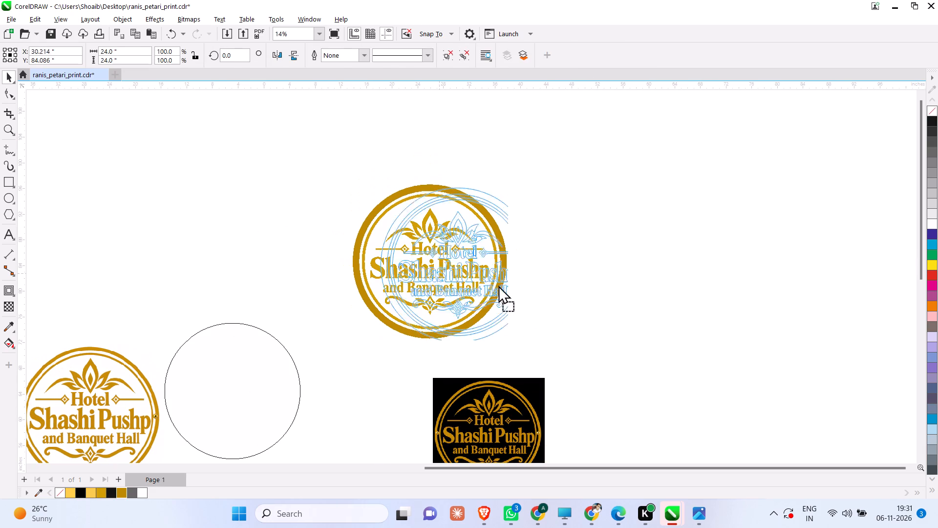
left_click_drag(498, 285, 513, 289)
Add the size label "24 x 24" in Arial on the empty area beside the logo, enlarged to about 324 pt.
left_click(6, 235)
left_click(233, 220)
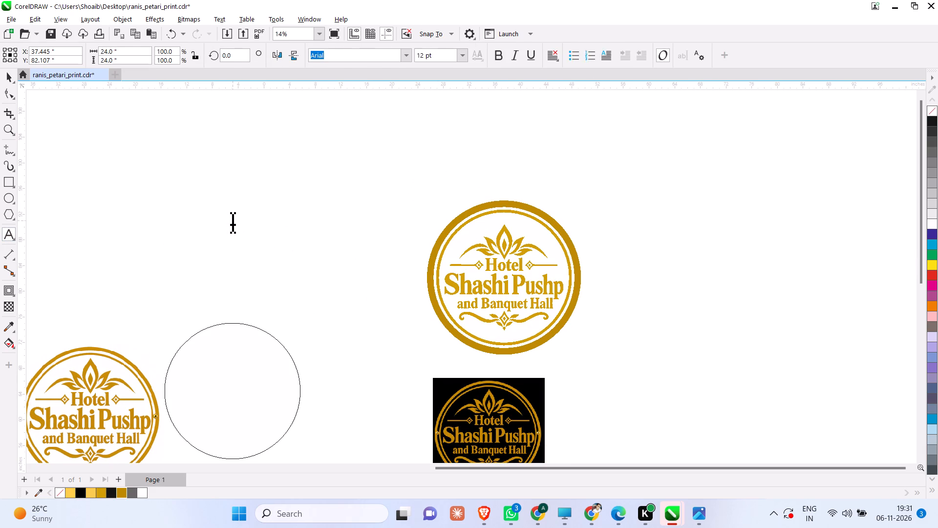
type("24")
key("0")
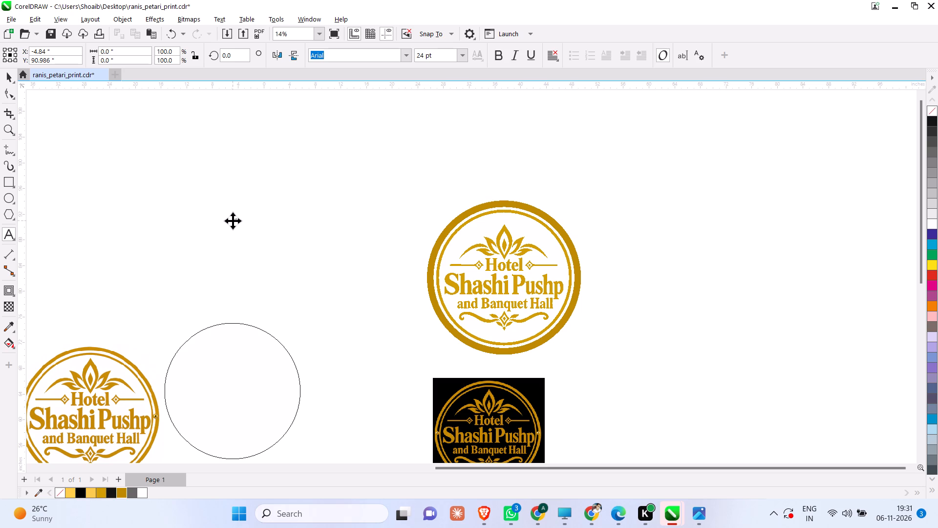
key("BackSpace")
type("x 24")
left_click_drag(246, 226, 324, 279)
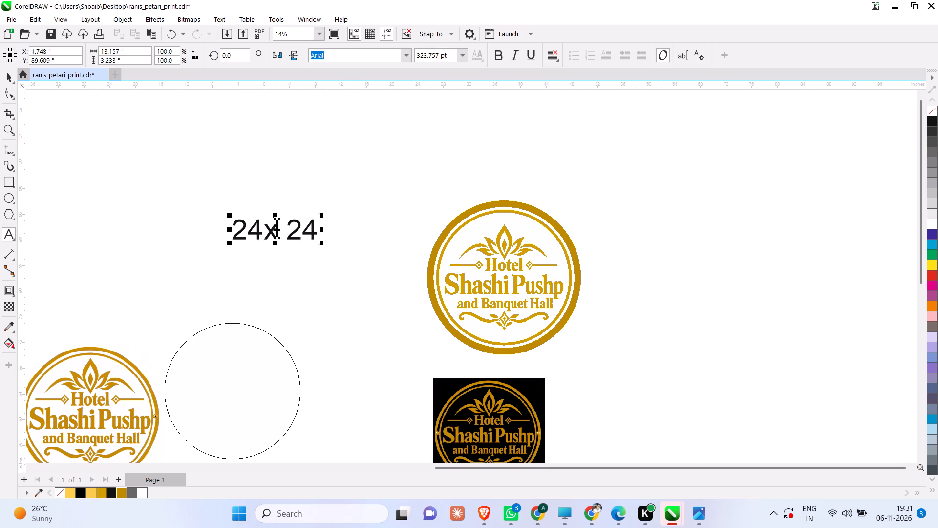
left_click(264, 221)
key("space")
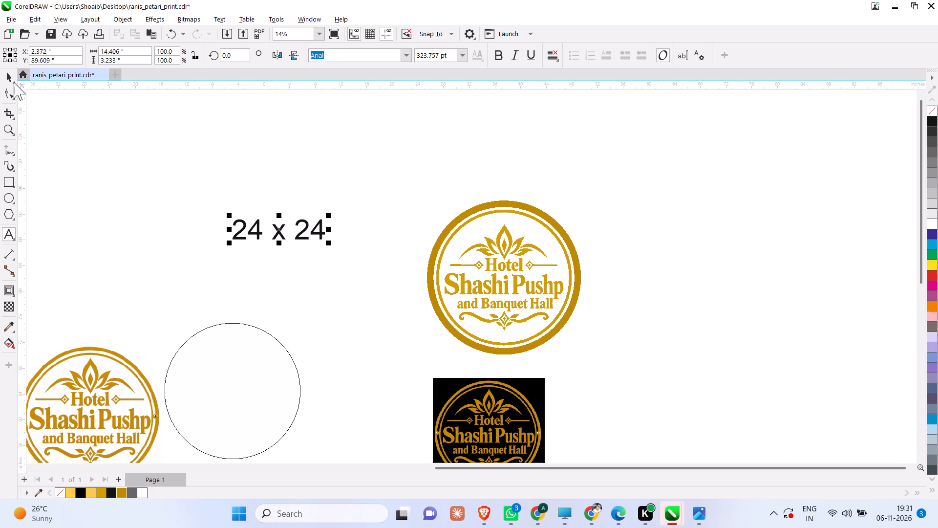
Move the "24 x 24" size label directly above the rebuilt circular logo, at about X 36.9, Y 97.2 inches.
left_click(10, 78)
left_click_drag(279, 232, 487, 206)
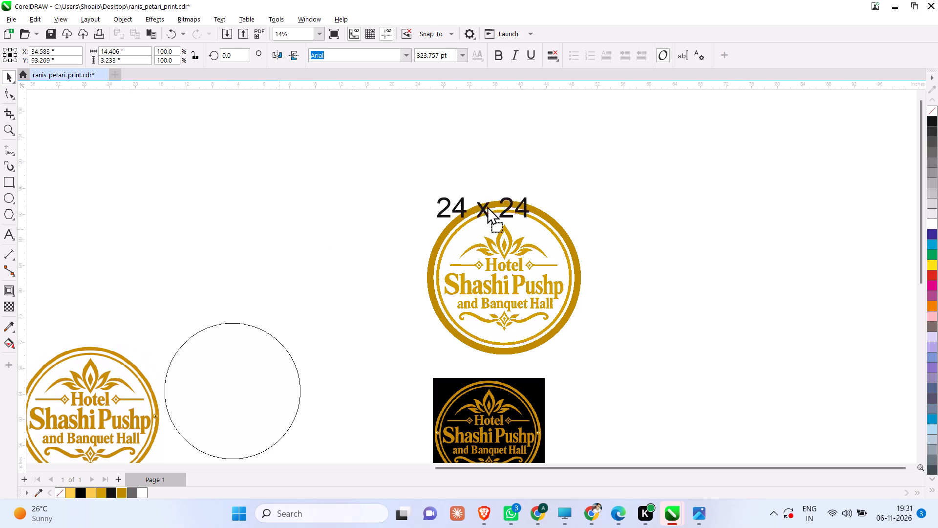
left_click_drag(487, 206, 501, 181)
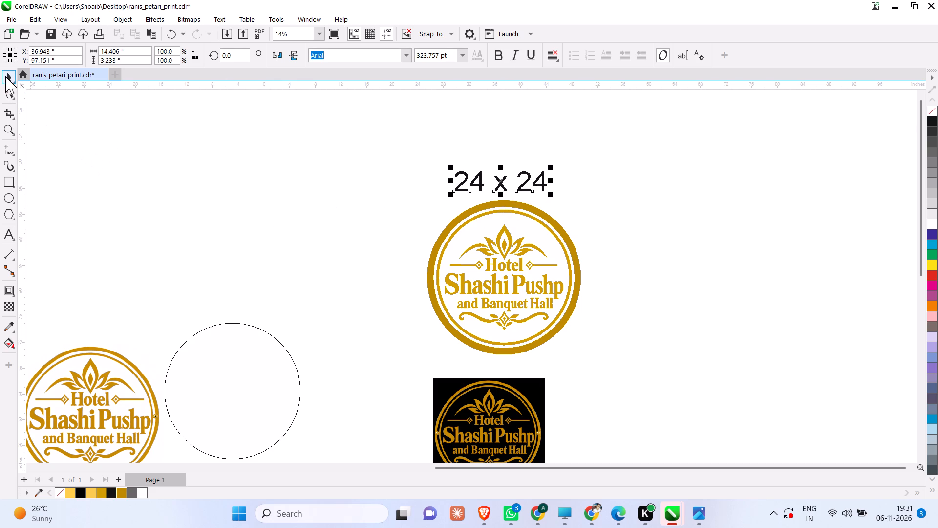
left_click(5, 76)
left_click(160, 177)
Move the black round Ranis Petari logo with its size label off the page to about X 66.7, Y 29.7 inches.
scroll(409, 377, "down", 5)
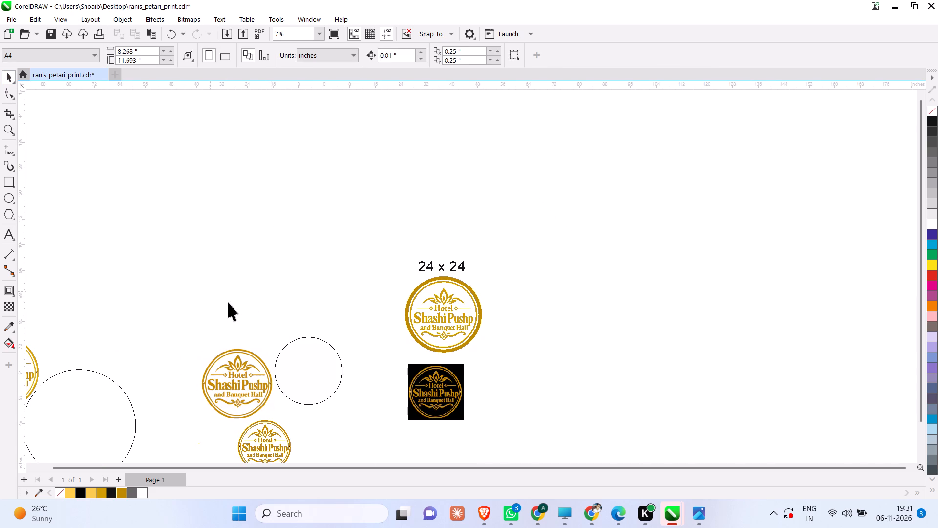
scroll(281, 328, "down", 7)
scroll(346, 332, "up", 2)
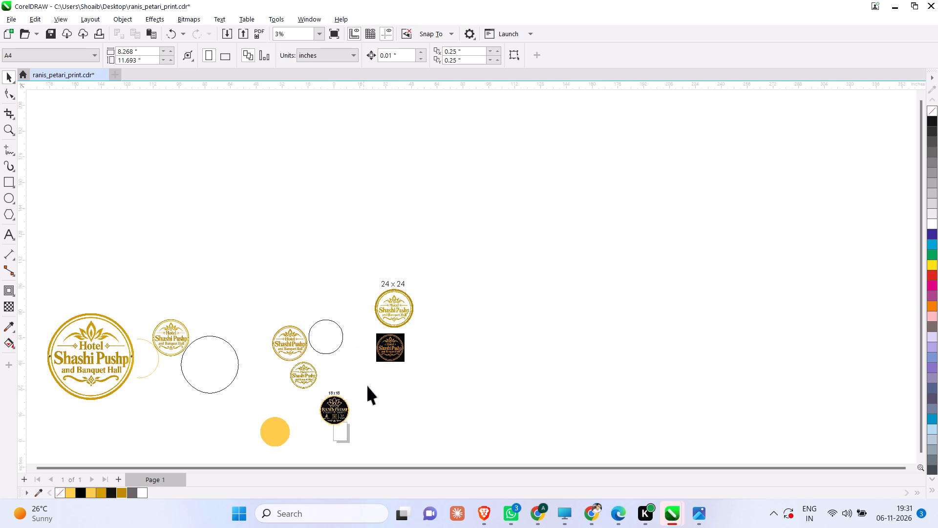
left_click_drag(359, 377, 313, 433)
left_click_drag(335, 412, 364, 419)
left_click(445, 414)
left_click_drag(397, 378, 348, 423)
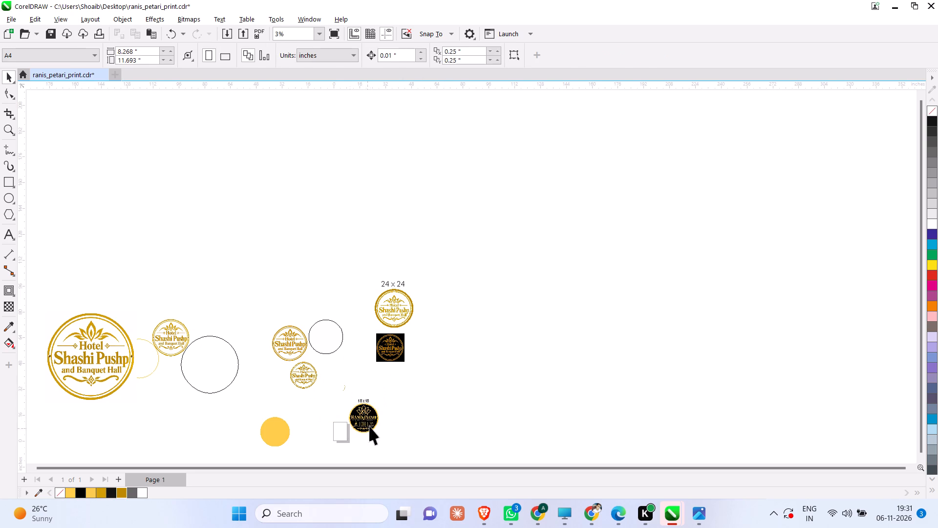
left_click(369, 426)
left_click_drag(374, 407, 617, 214)
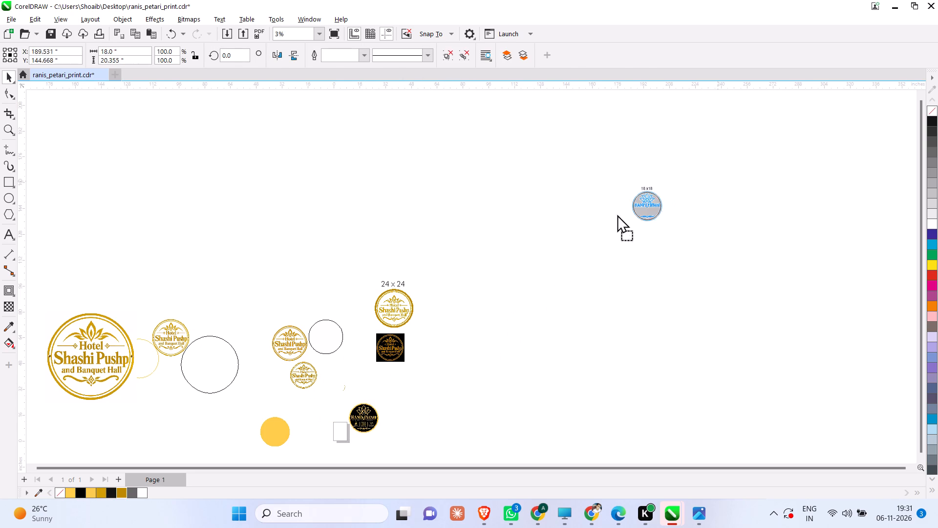
left_click_drag(617, 214, 451, 385)
Move the rebuilt Hotel Shashi Pushp logo and its label beside the black round logo, about X 89.3, Y 32.1 inches, and group them.
left_click_drag(357, 257, 457, 334)
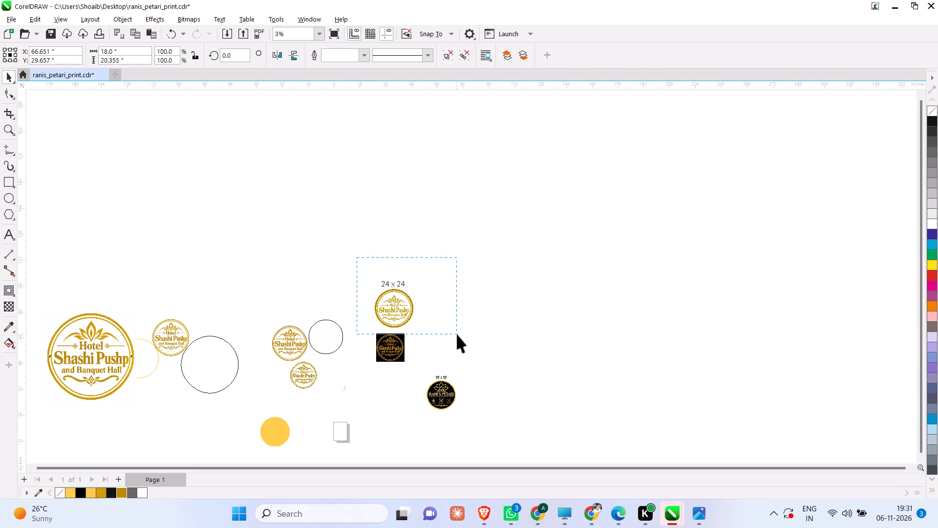
left_click_drag(457, 334, 450, 328)
left_click_drag(398, 309, 480, 393)
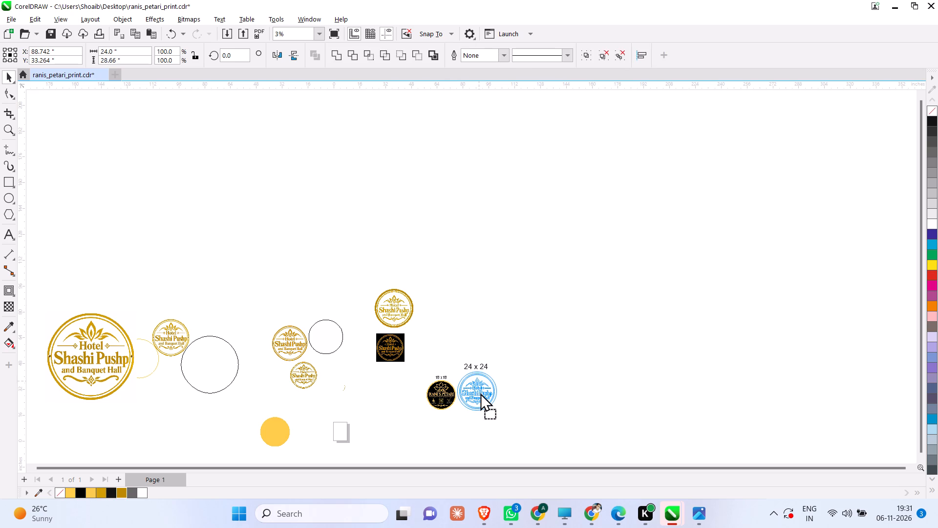
left_click_drag(480, 393, 481, 395)
key("ctrl+g")
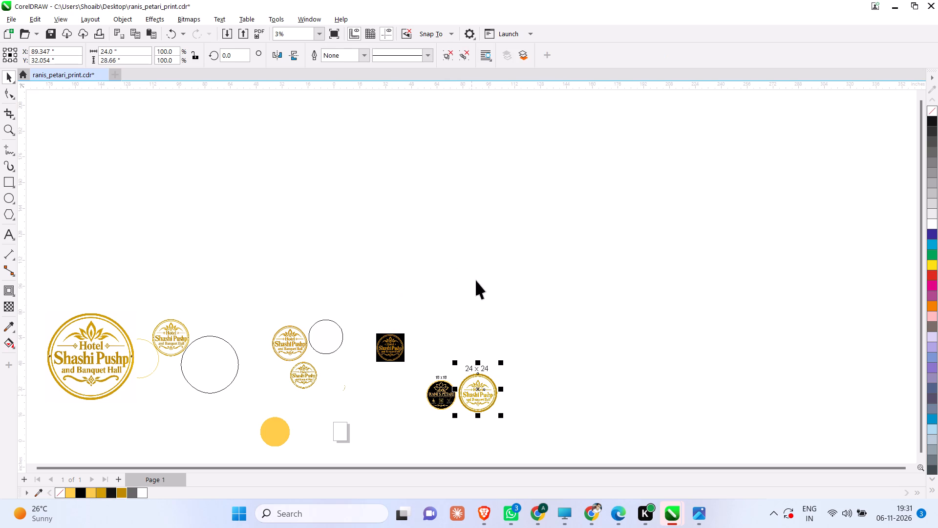
Delete the leftover logo copies, construction circles, yellow disc and black-background reference image, keeping only the two labelled print logos.
scroll(551, 308, "down", 1)
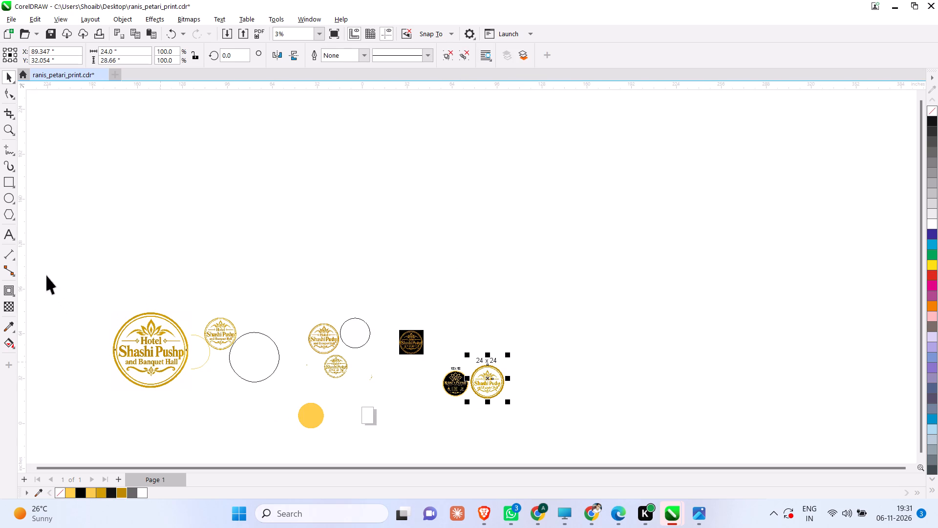
left_click_drag(76, 264, 391, 404)
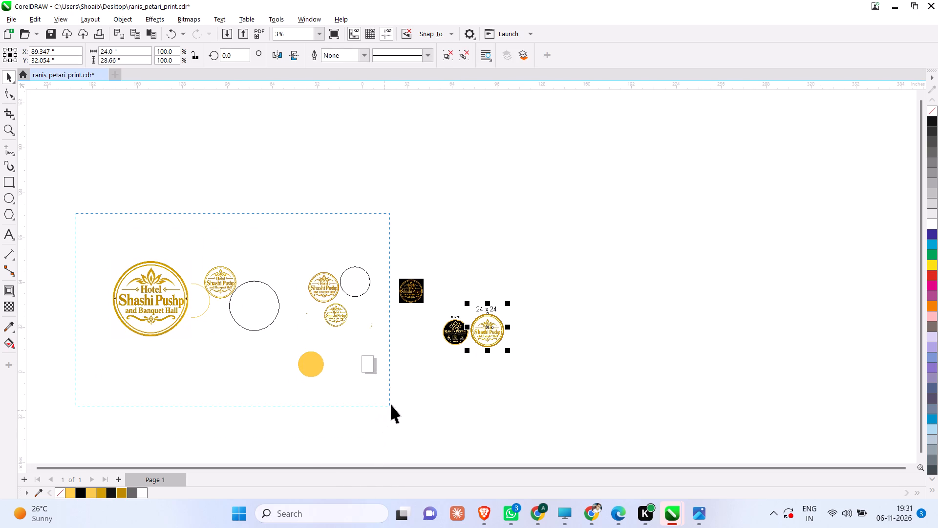
left_click_drag(391, 404, 390, 404)
key("Delete")
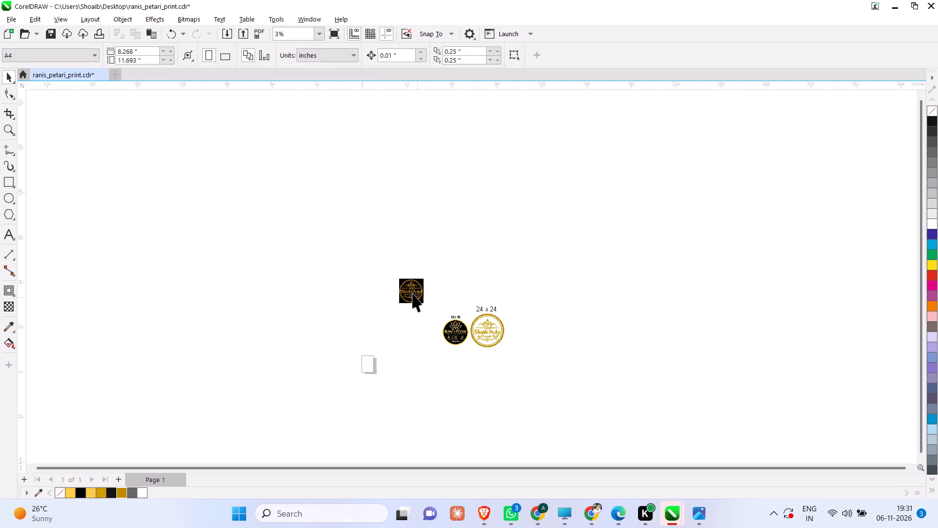
left_click(416, 292)
key("Delete")
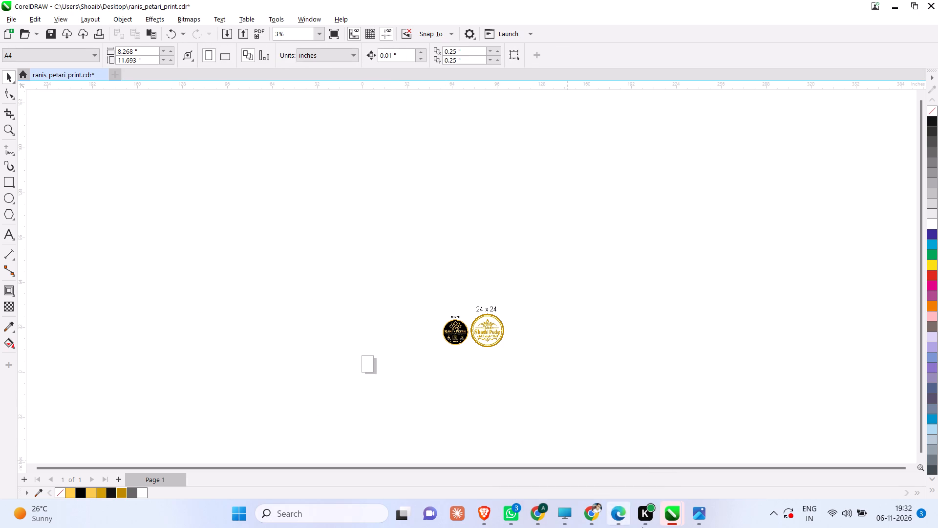
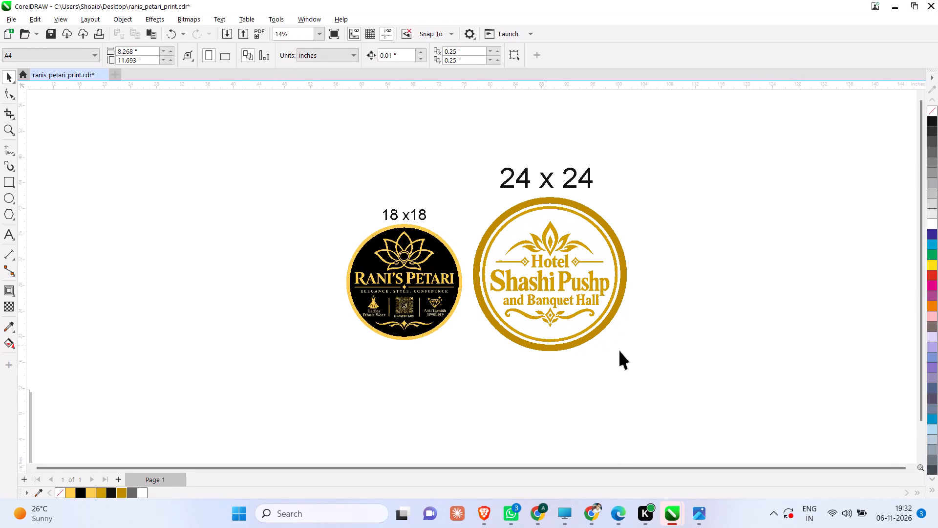
Save the ranis_petari_print.cdr document with the two labelled print logos under its existing name.
key("ctrl+s")
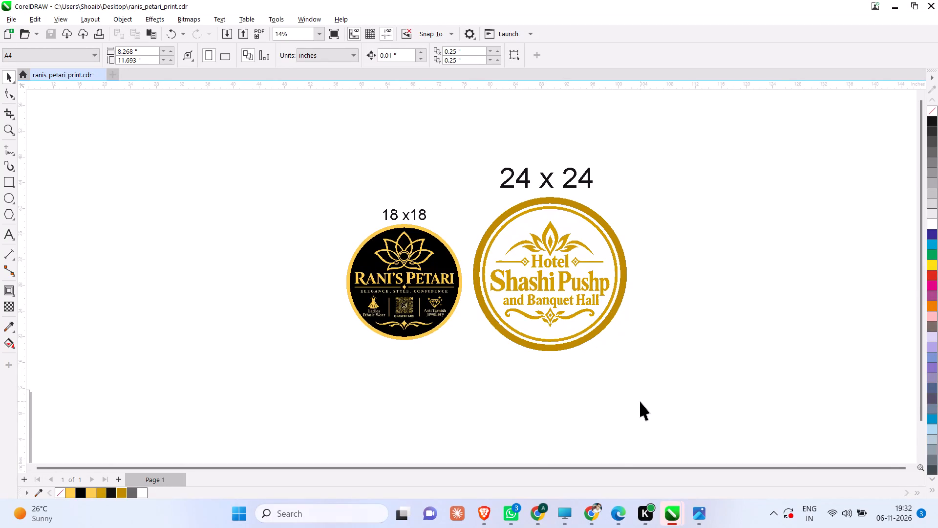
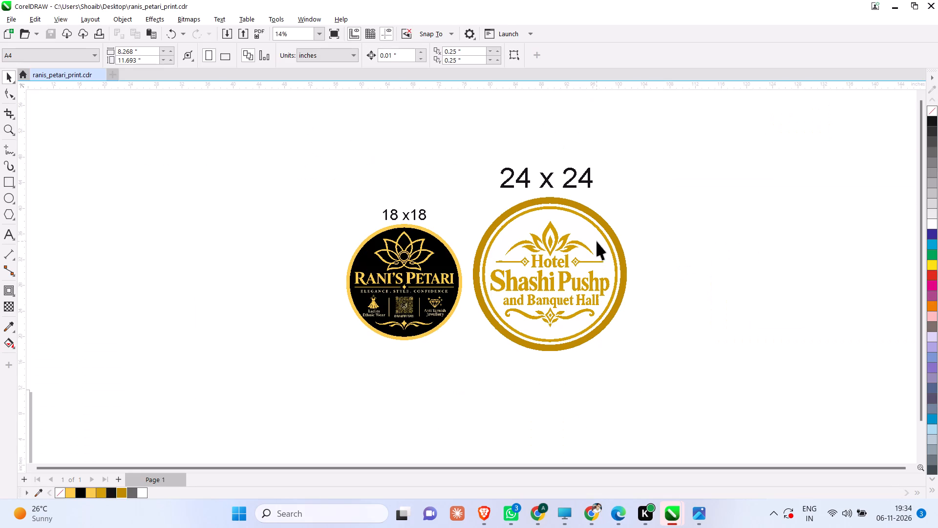
key("ctrl+v")
key("F4")
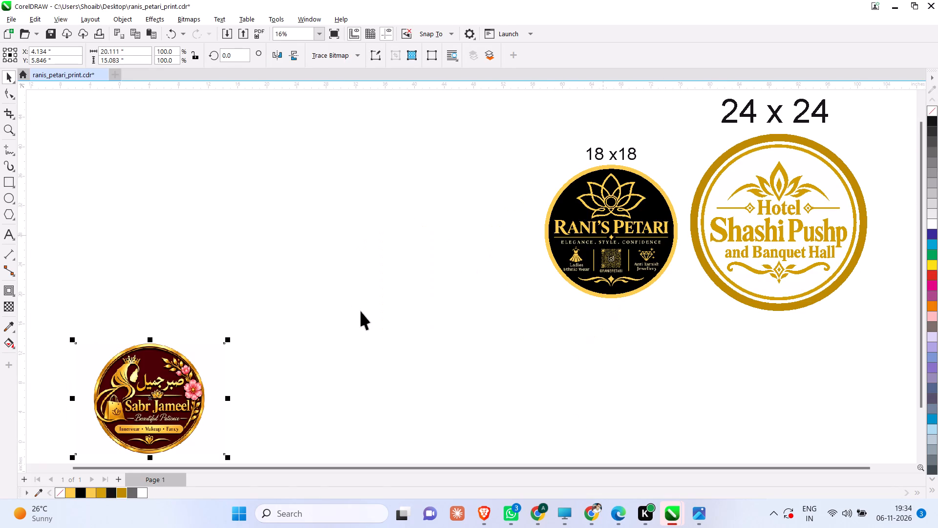
Move the pasted Sabr Jameel logo up to about X 19.8, Y 29.0 inches, level with the Ranis Petari logo, and deselect it.
left_click_drag(142, 395, 258, 223)
scroll(259, 218, "up", 8)
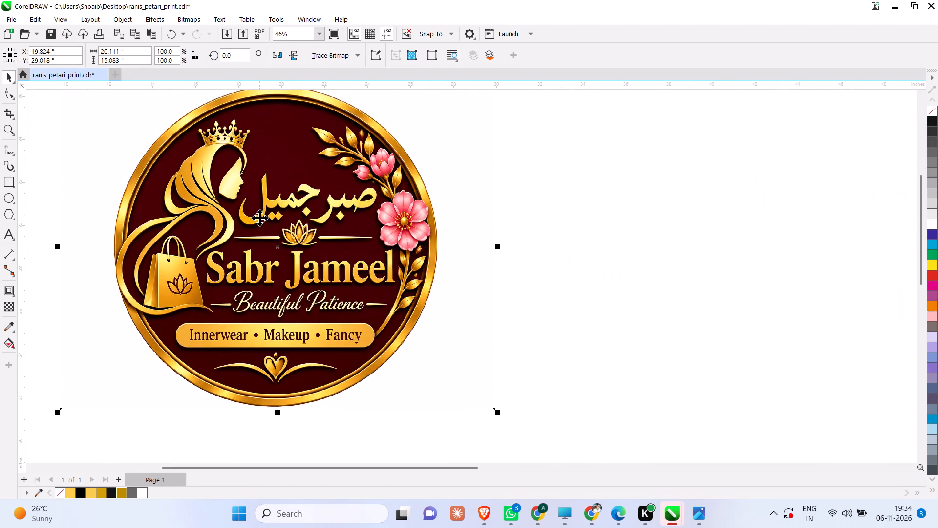
left_click(610, 242)
scroll(276, 280, "down", 1)
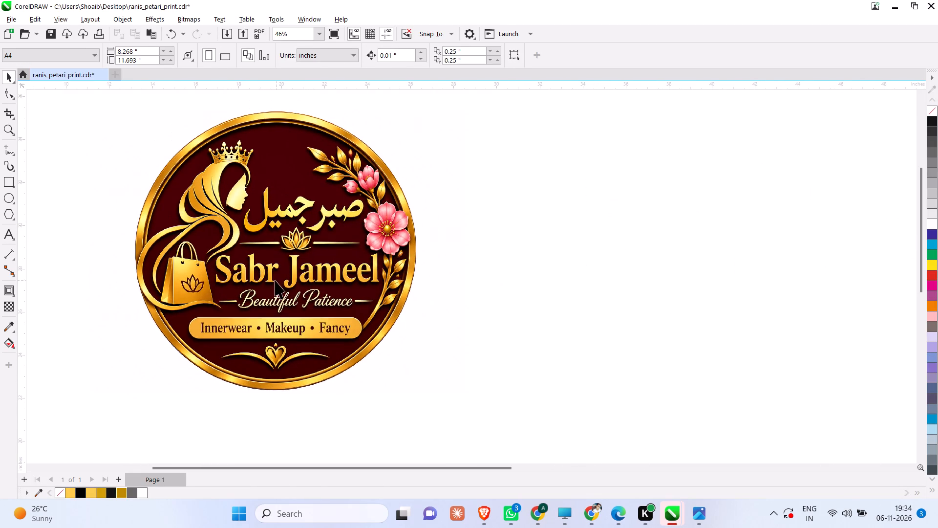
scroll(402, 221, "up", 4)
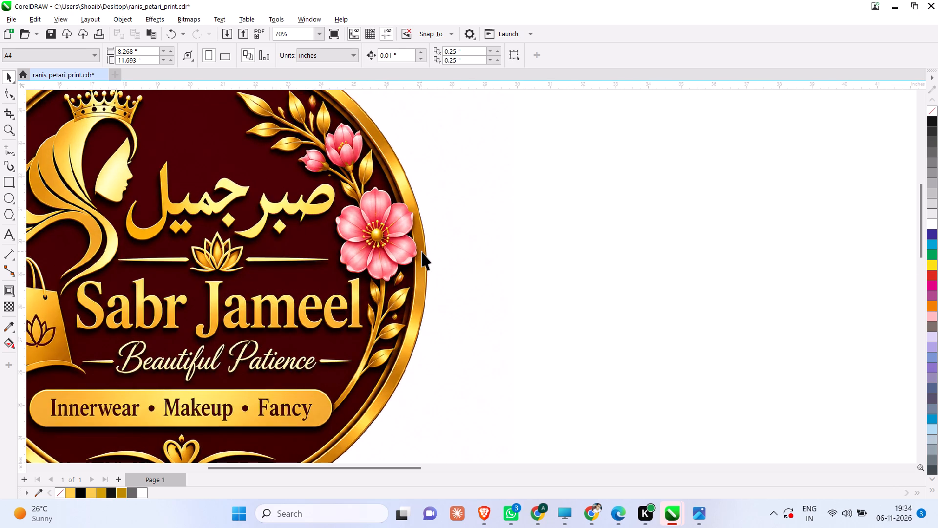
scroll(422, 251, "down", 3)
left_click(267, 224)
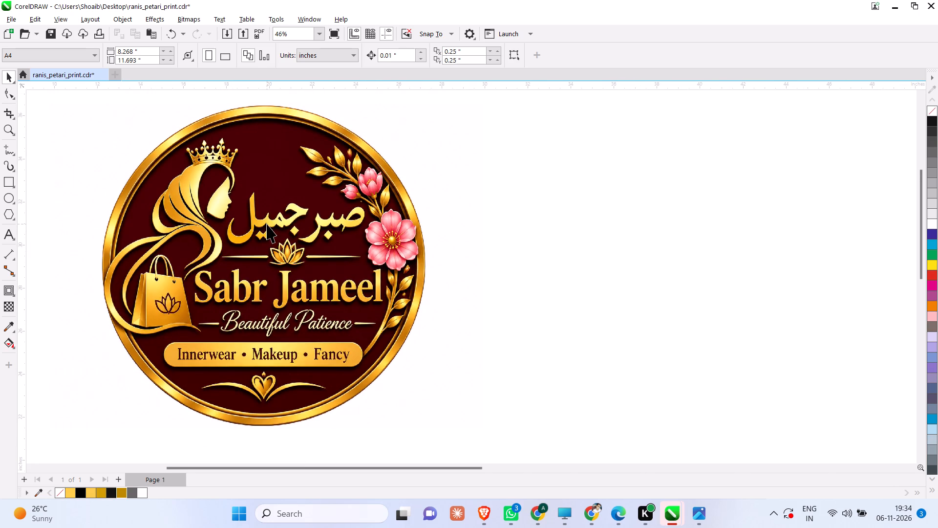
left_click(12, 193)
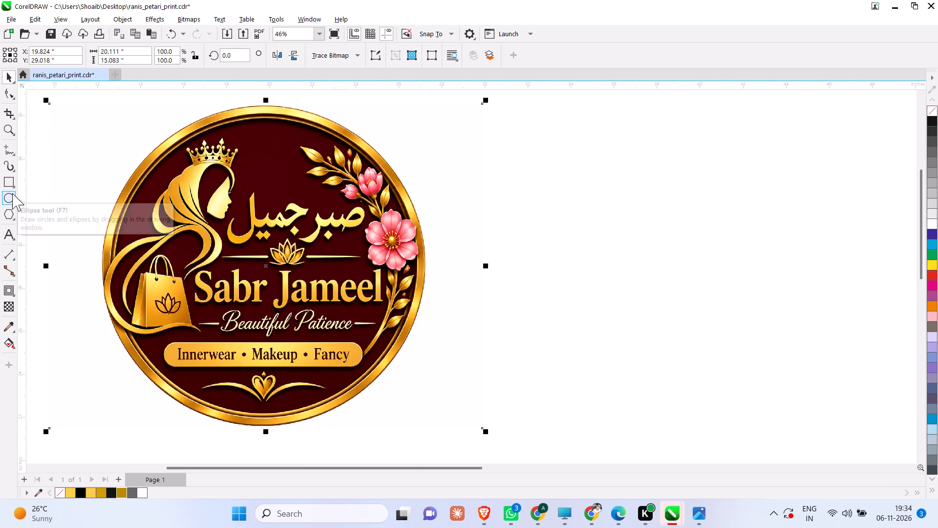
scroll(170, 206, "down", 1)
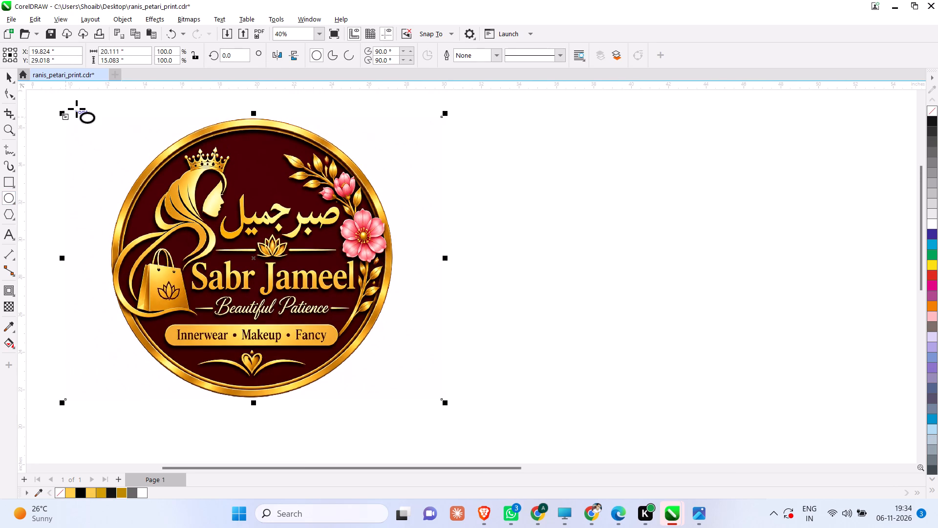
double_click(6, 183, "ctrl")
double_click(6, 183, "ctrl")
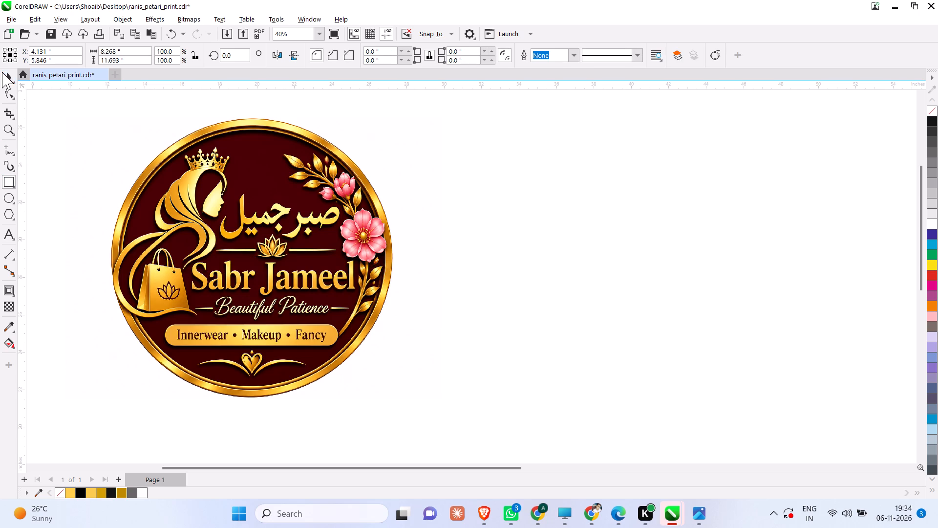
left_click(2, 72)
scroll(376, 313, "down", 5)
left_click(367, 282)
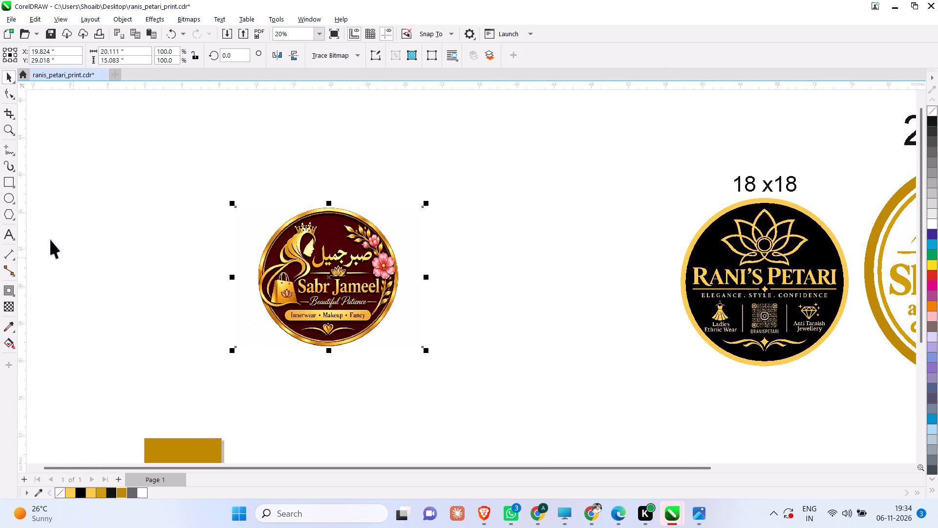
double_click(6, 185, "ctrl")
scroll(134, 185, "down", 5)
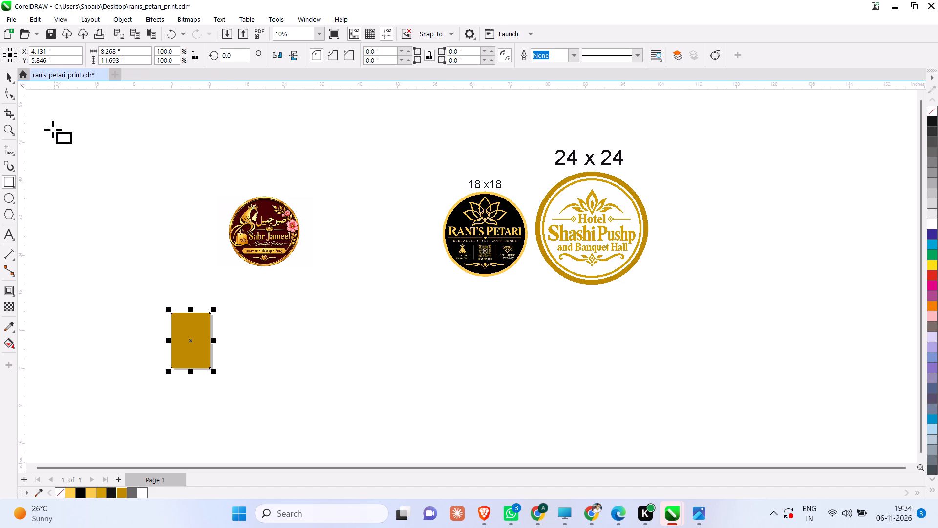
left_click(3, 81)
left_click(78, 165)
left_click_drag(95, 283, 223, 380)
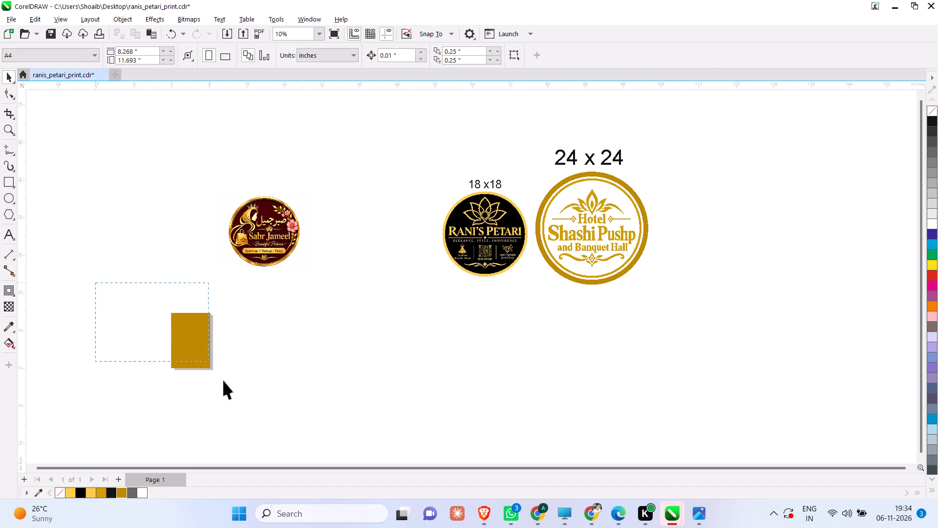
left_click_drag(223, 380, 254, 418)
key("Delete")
Move the Sabr Jameel logo onto the page, scaled to about 39.5% (7.95 × 5.96 in) and placed near X 4.5, Y 6.3 in.
left_click_drag(256, 246, 196, 337)
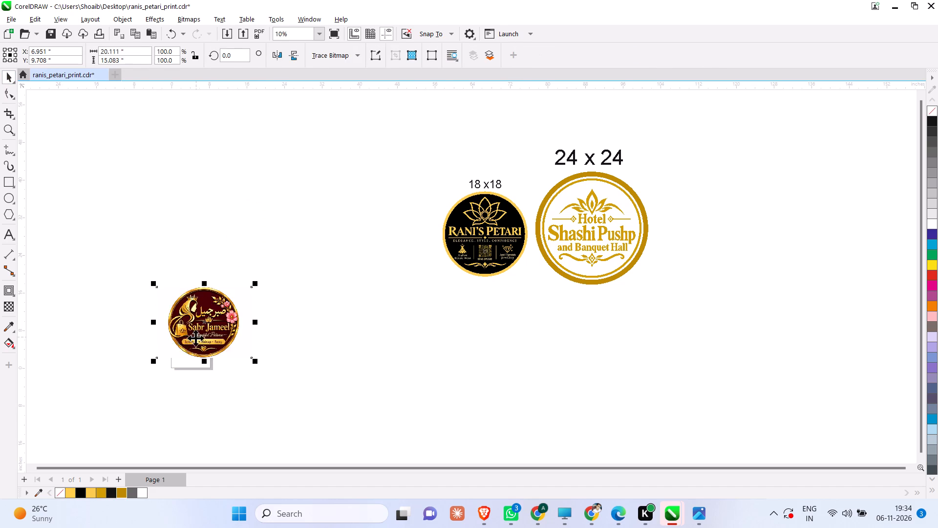
scroll(186, 343, "up", 8)
scroll(239, 293, "up", 5)
scroll(245, 290, "down", 7)
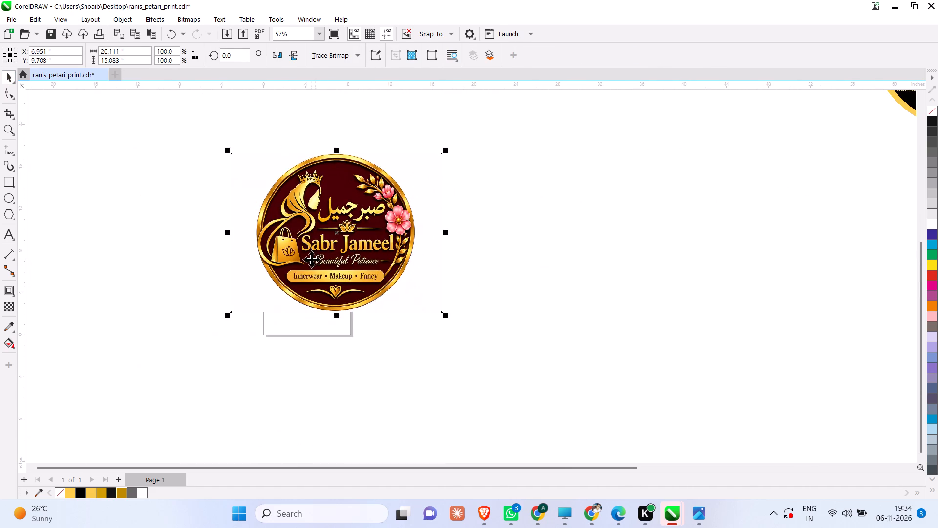
left_click_drag(311, 259, 295, 315)
left_click_drag(428, 375, 335, 280)
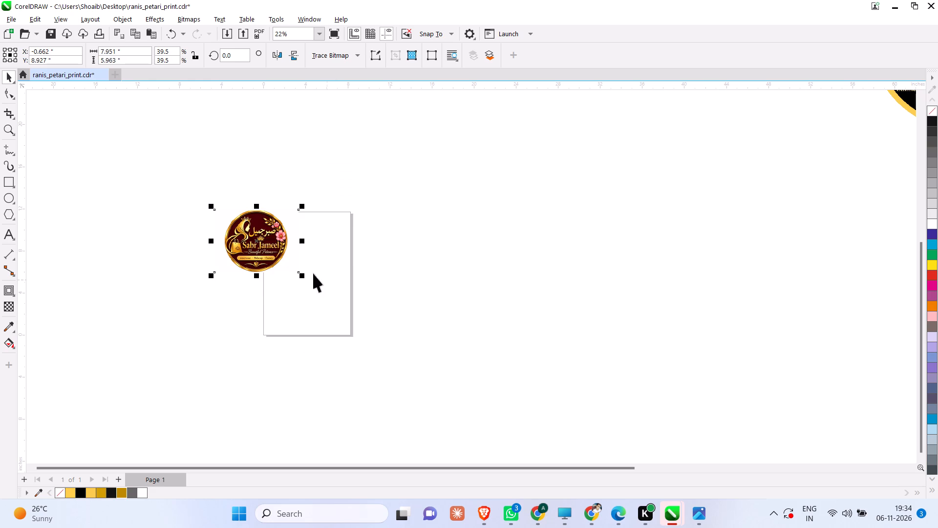
left_click_drag(262, 241, 316, 268)
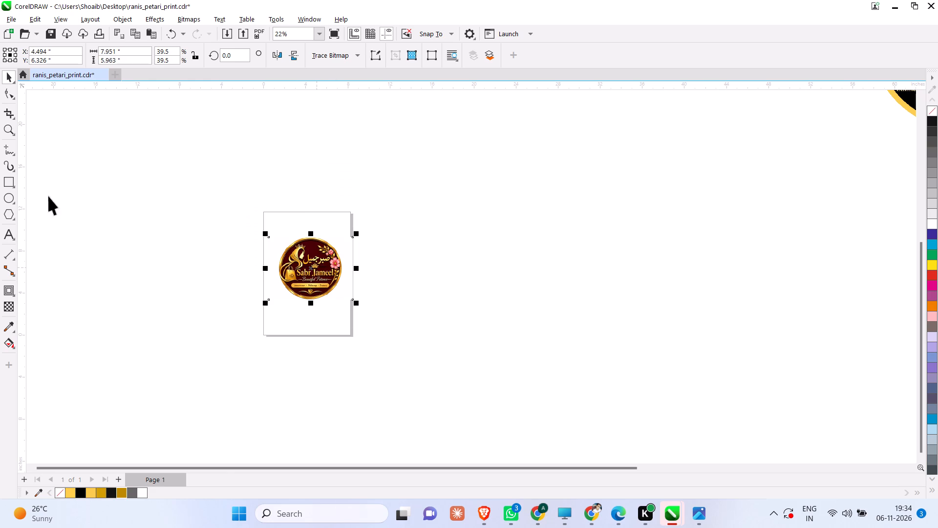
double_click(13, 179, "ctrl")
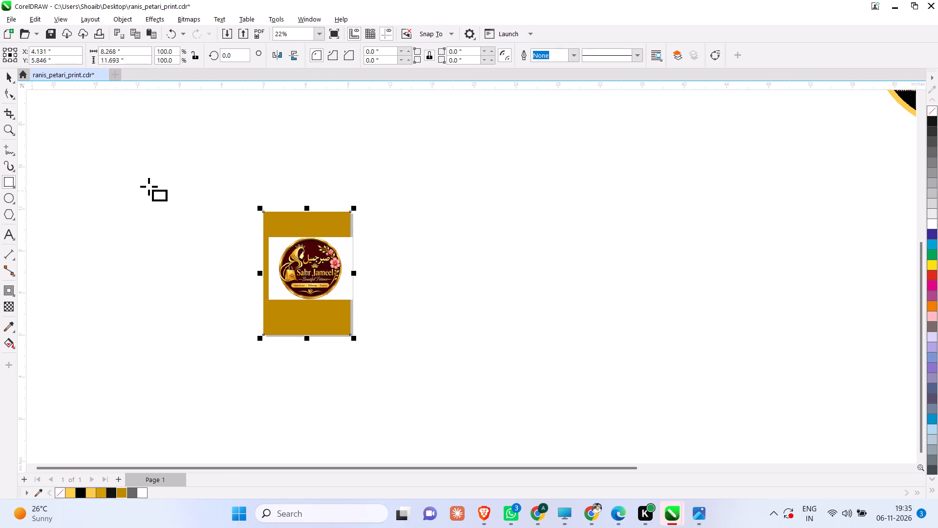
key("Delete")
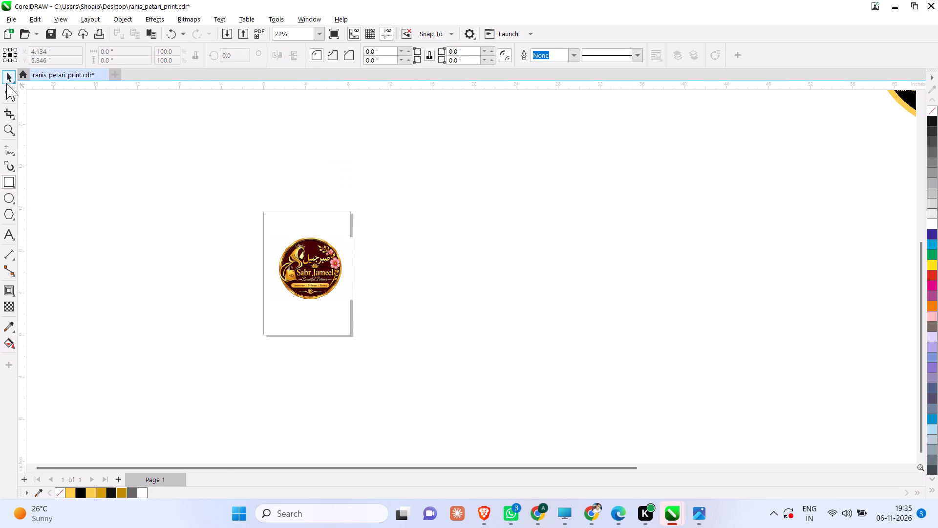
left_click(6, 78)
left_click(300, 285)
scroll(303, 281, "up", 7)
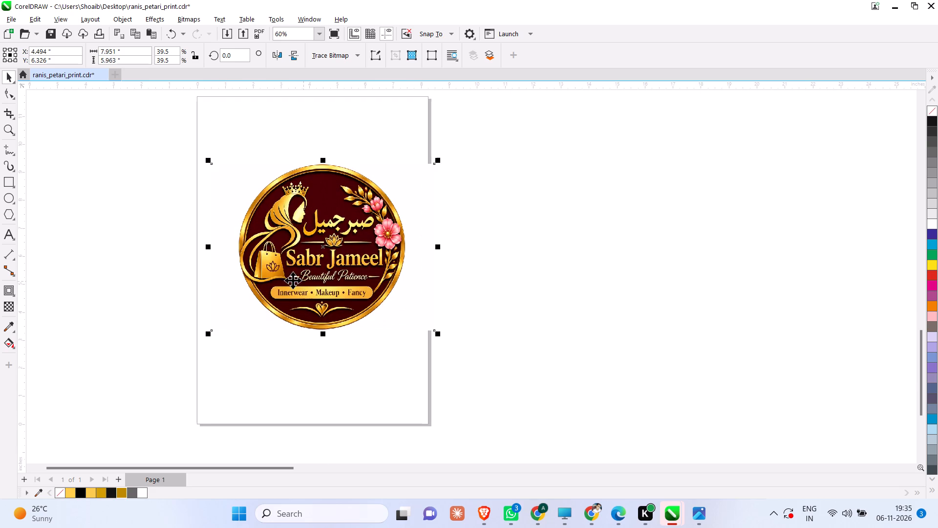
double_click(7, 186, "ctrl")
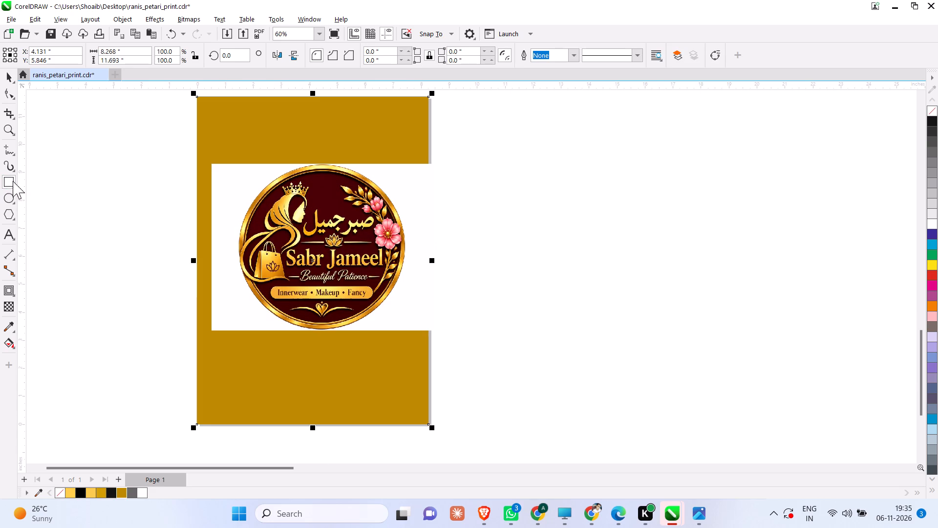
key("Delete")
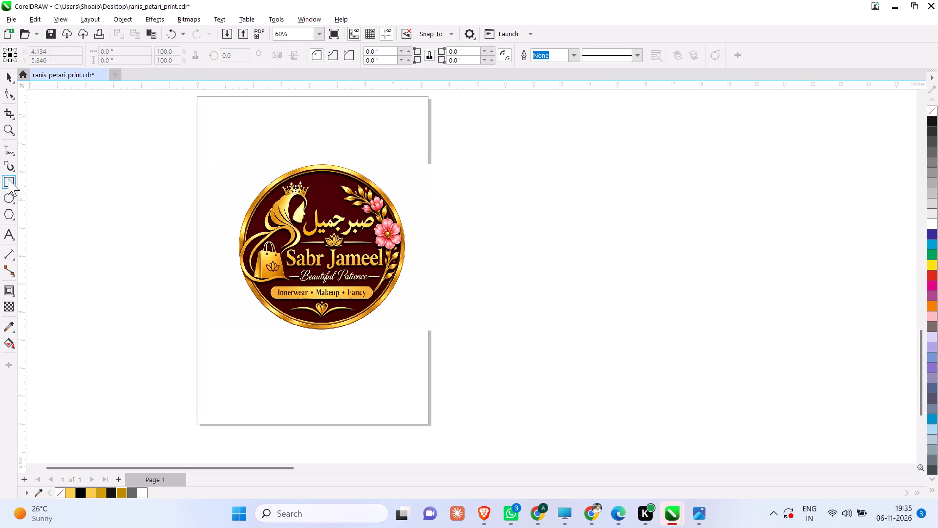
Draw a rectangle about 5.95 × 5.89 inches around the circular Sabr Jameel logo.
left_click(8, 177)
scroll(206, 251, "up", 5)
scroll(237, 243, "down", 2)
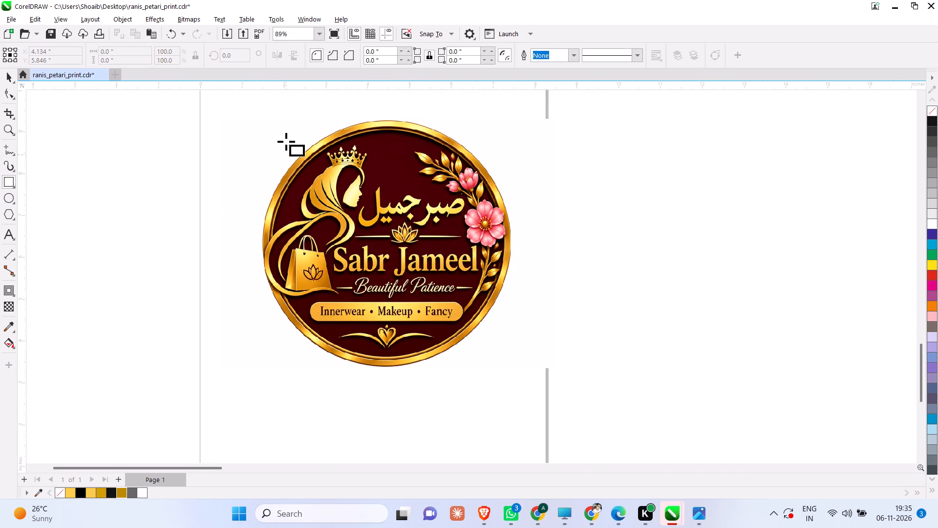
left_click_drag(262, 122, 518, 368)
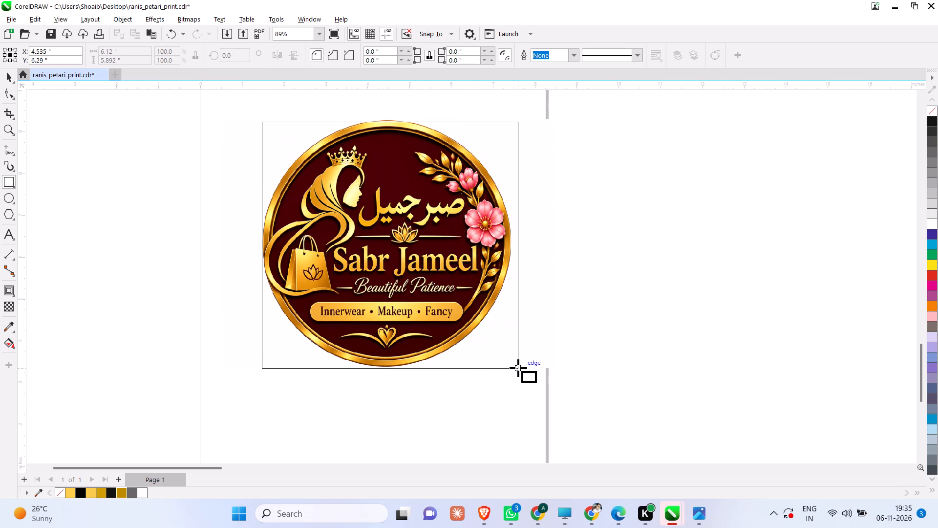
left_click_drag(518, 368, 510, 365)
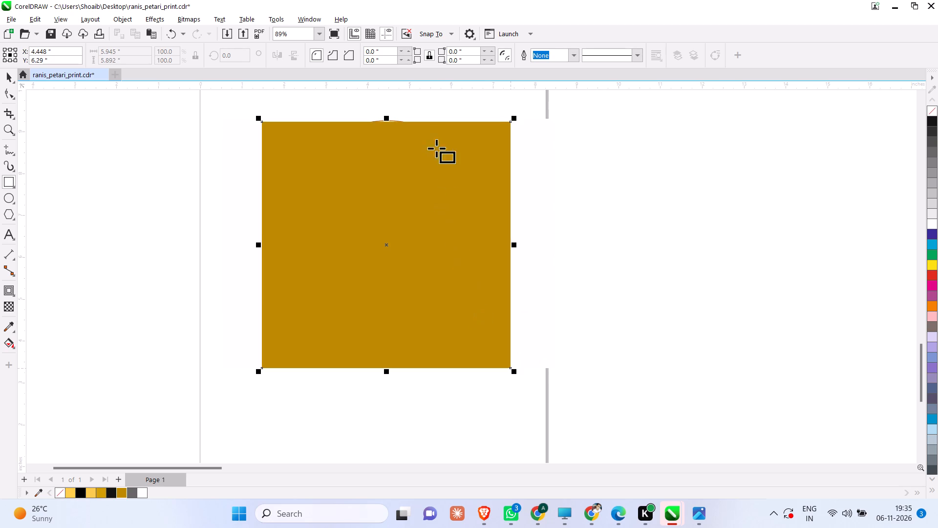
Remove the rectangle's fill and give it a black hairline outline.
scroll(435, 136, "up", 3)
left_click(937, 110)
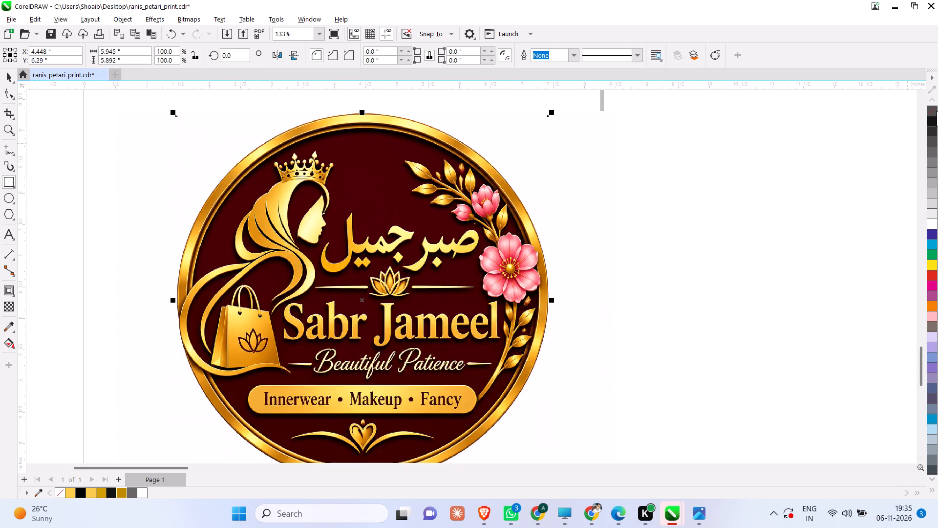
right_click(933, 119)
Fit the rectangle's top and bottom edges to the outer gold ring, making it about 5.87 inches high.
scroll(245, 127, "up", 2)
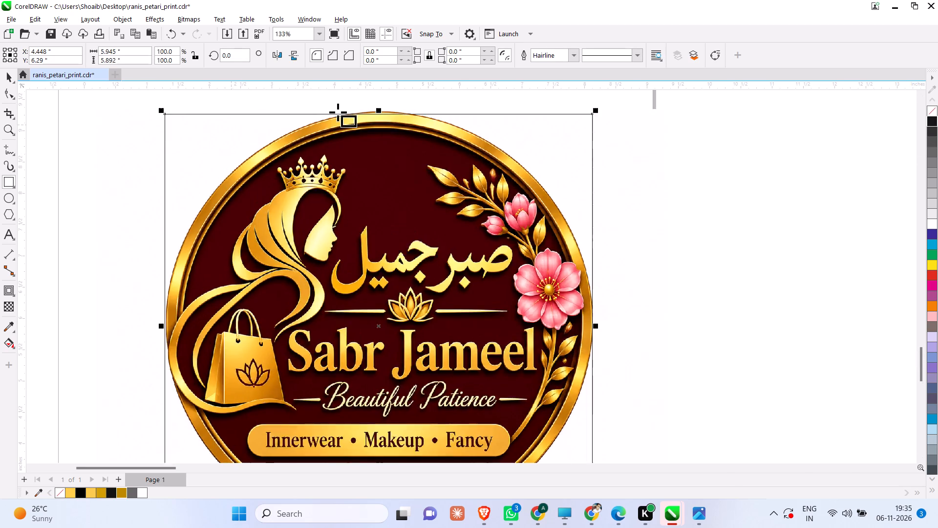
scroll(338, 112, "up", 4)
left_click_drag(412, 112, 414, 110)
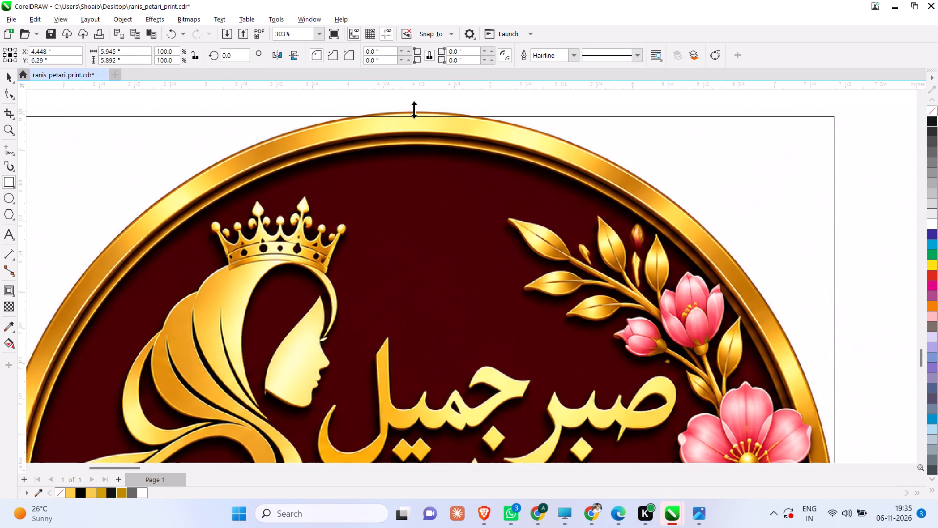
left_click_drag(414, 110, 418, 108)
scroll(403, 118, "down", 8)
scroll(410, 472, "up", 4)
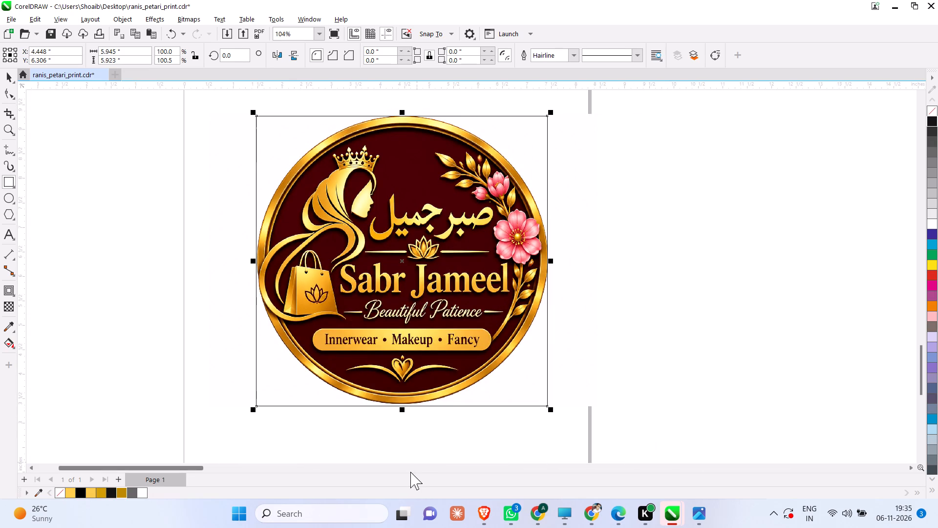
scroll(410, 472, "up", 3)
scroll(400, 433, "up", 6)
scroll(406, 388, "up", 4)
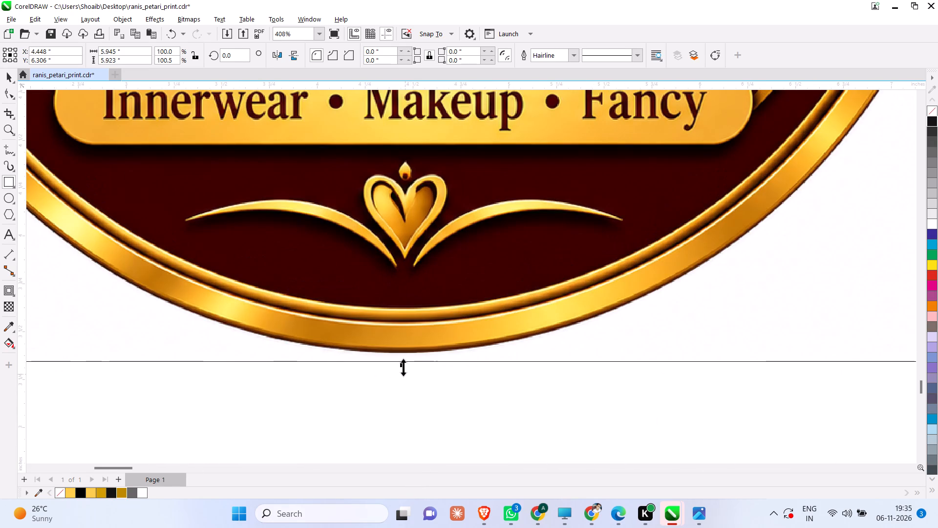
left_click_drag(403, 365, 401, 356)
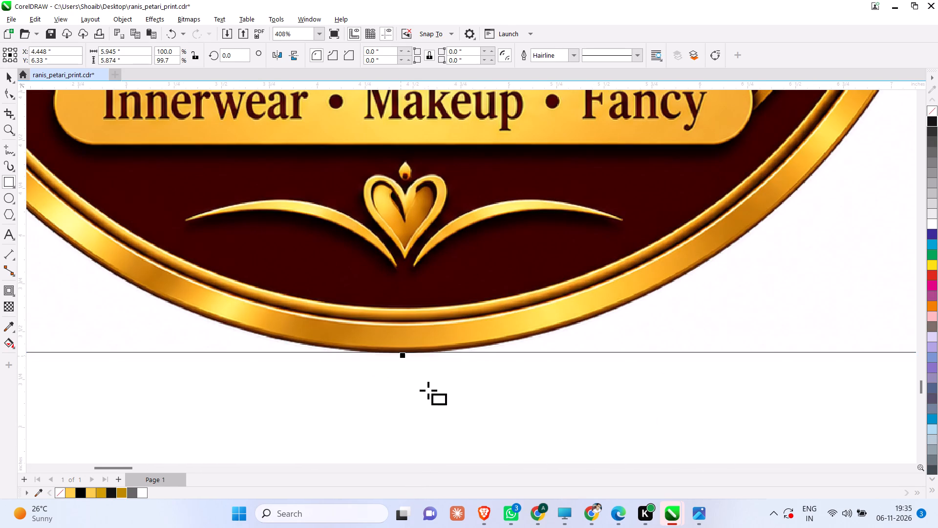
Fit the rectangle's right and left edges to the outer gold ring, making it about 5.91 inches wide.
scroll(429, 392, "down", 7)
scroll(641, 149, "up", 14)
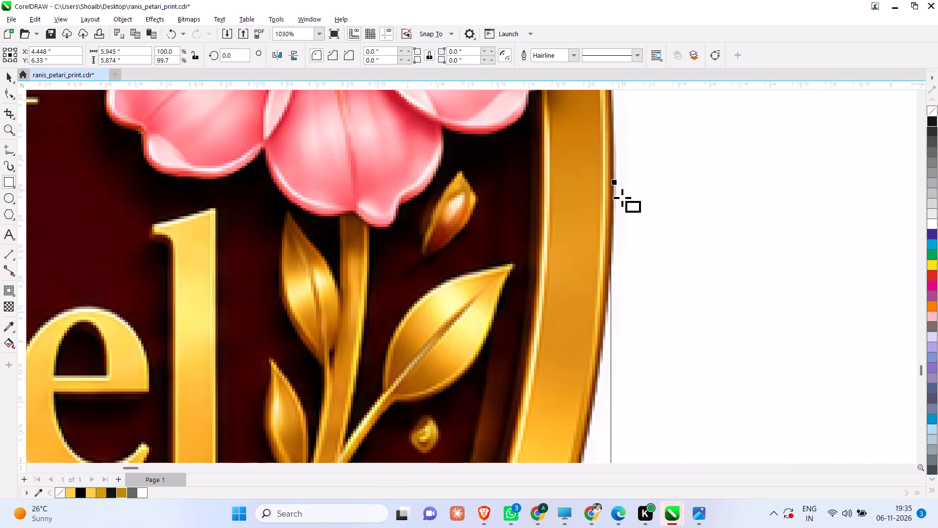
left_click_drag(613, 182, 618, 181)
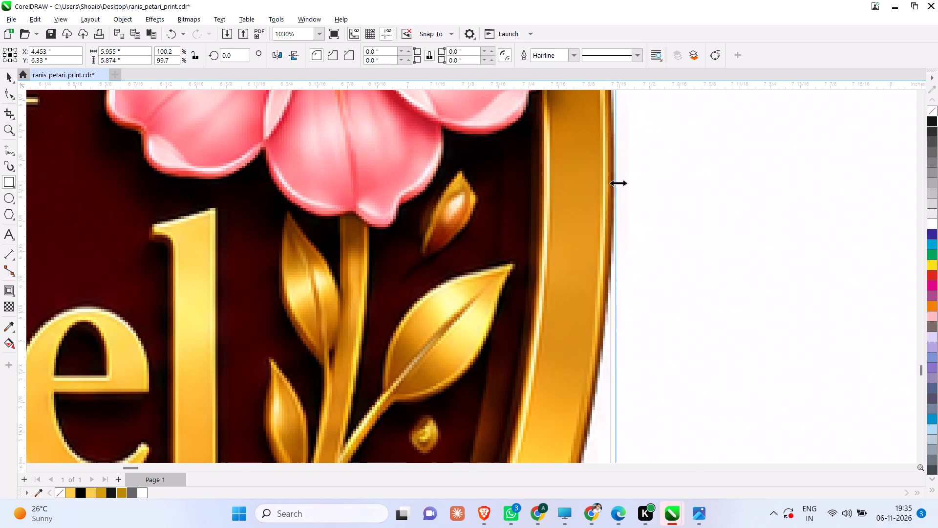
scroll(624, 195, "down", 13)
scroll(716, 198, "up", 7)
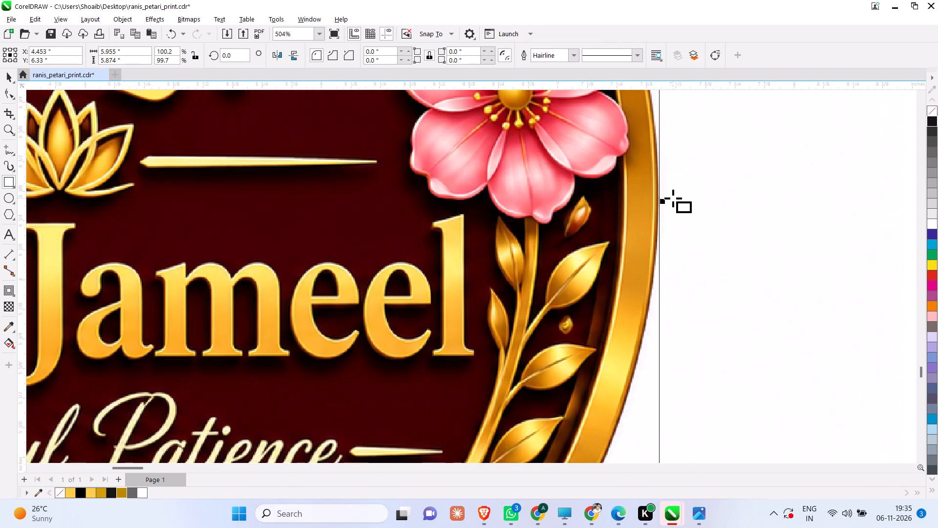
left_click_drag(662, 201, 656, 201)
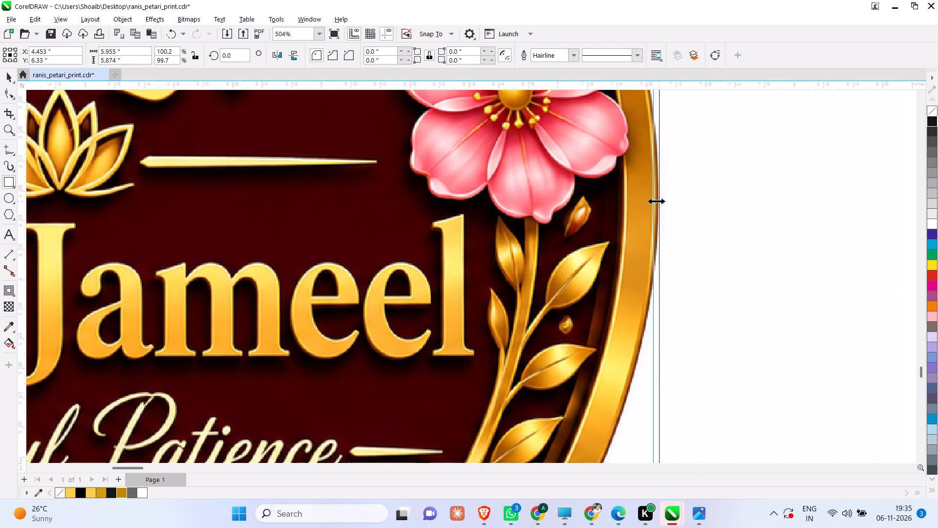
left_click_drag(656, 201, 657, 201)
scroll(686, 223, "down", 7)
scroll(765, 297, "down", 3)
scroll(301, 248, "up", 4)
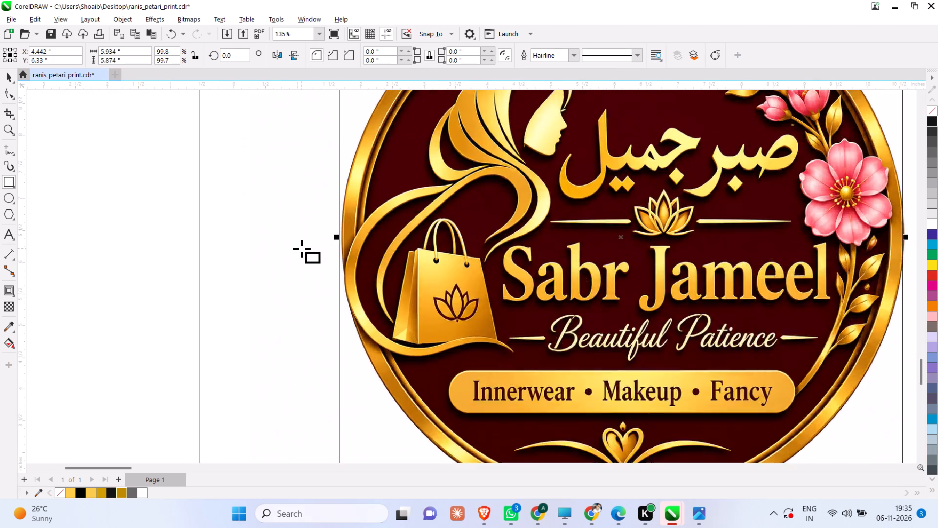
scroll(301, 248, "up", 2)
scroll(348, 235, "up", 4)
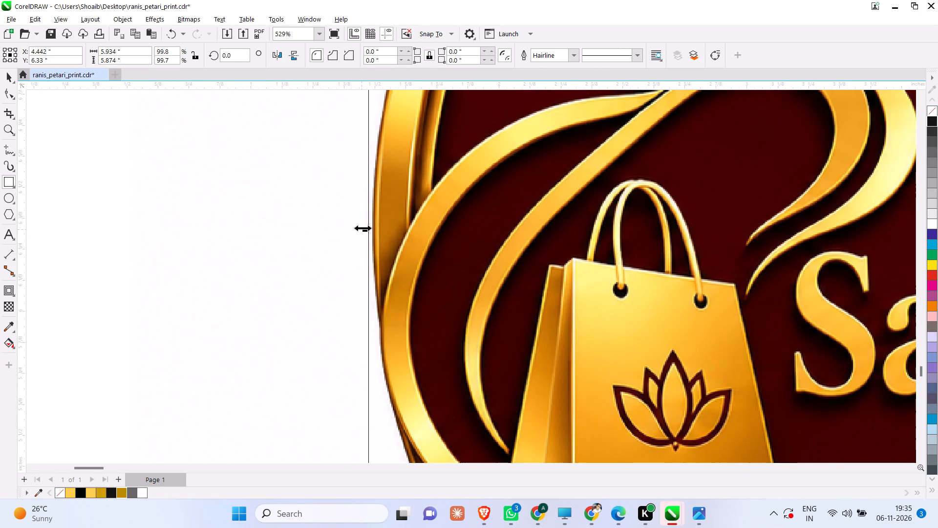
left_click_drag(362, 228, 369, 227)
Raise the rectangle's bottom edge slightly into the gold ring, making it about 5.85 inches high.
scroll(370, 227, "down", 7)
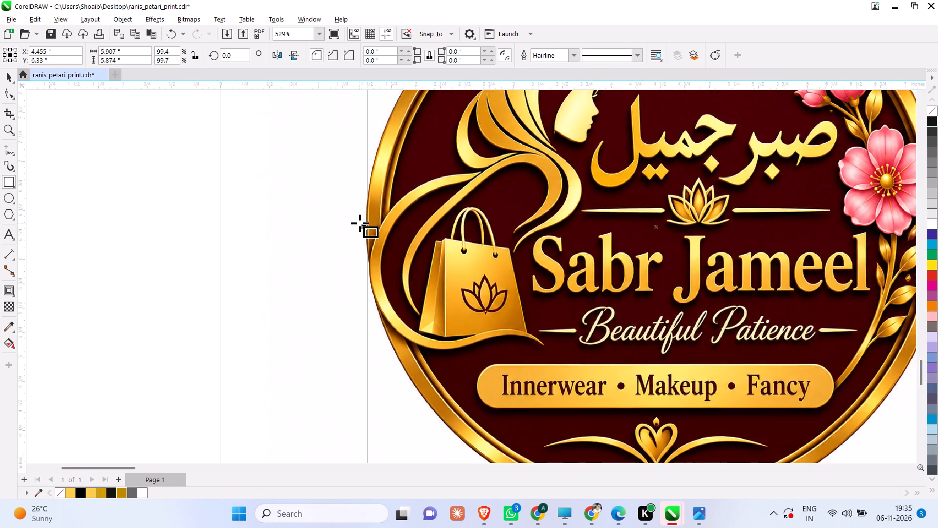
scroll(360, 223, "down", 5)
scroll(502, 410, "up", 11)
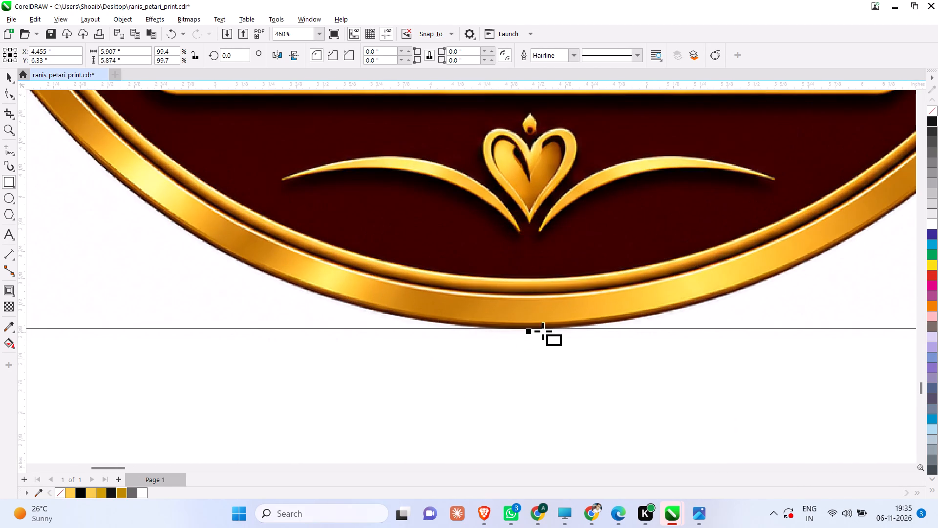
left_click_drag(529, 332, 529, 326)
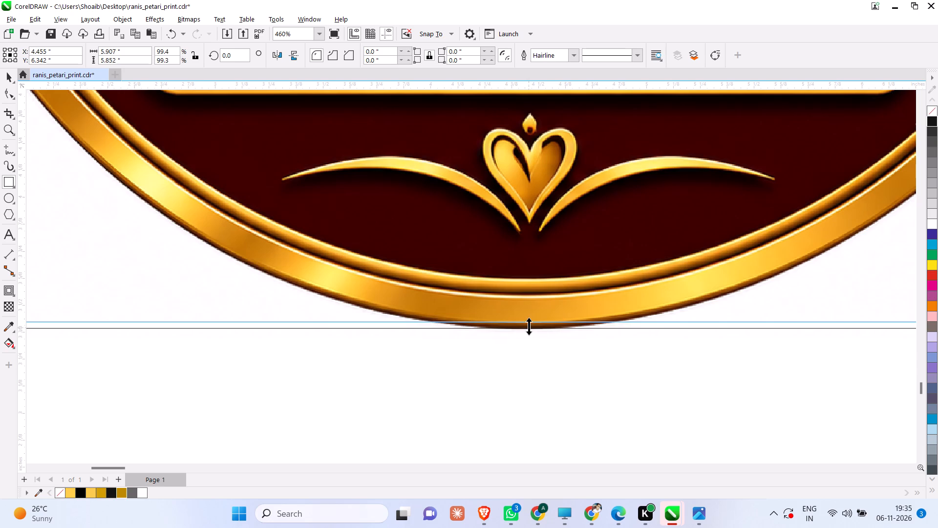
Lower the rectangle's top edge slightly into the gold ring, making the rectangle about 5.83 inches high.
left_click_drag(529, 326, 529, 327)
scroll(539, 364, "down", 5)
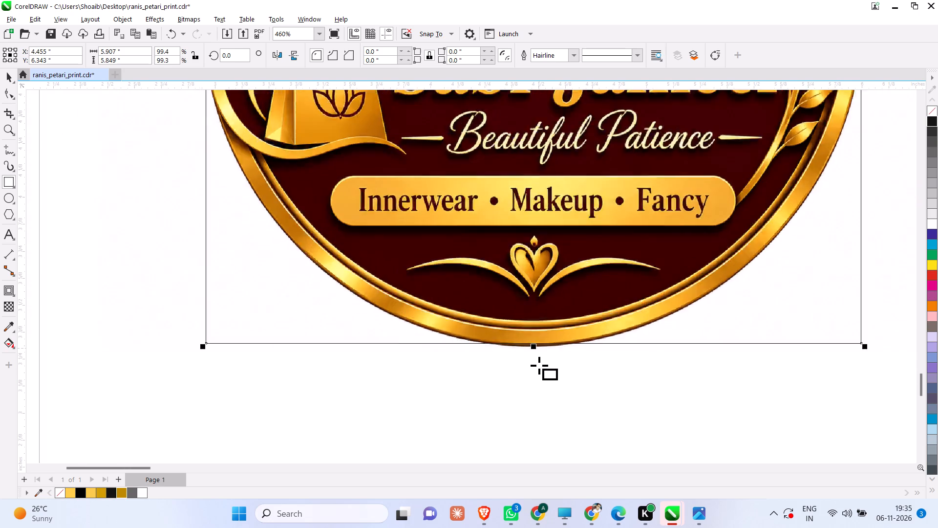
scroll(539, 365, "down", 9)
scroll(554, 110, "up", 6)
scroll(518, 145, "up", 2)
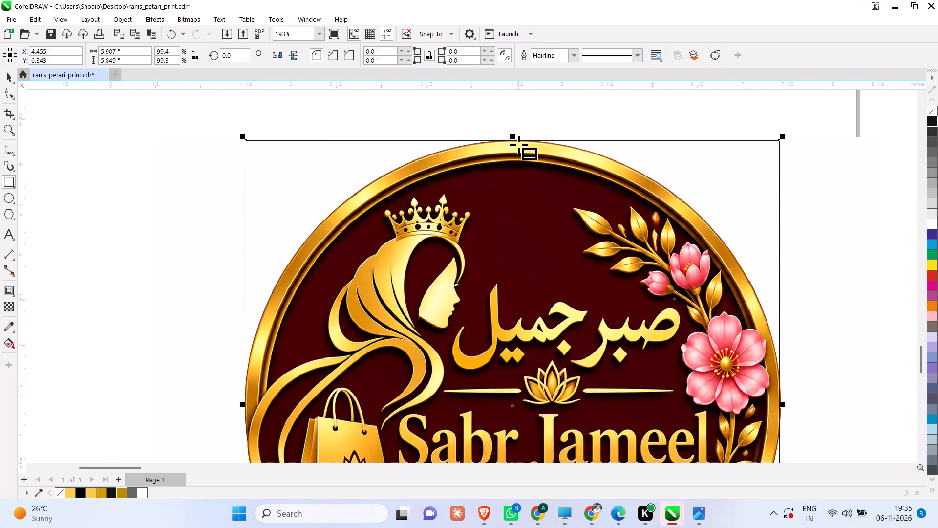
scroll(518, 145, "up", 4)
left_click(504, 131)
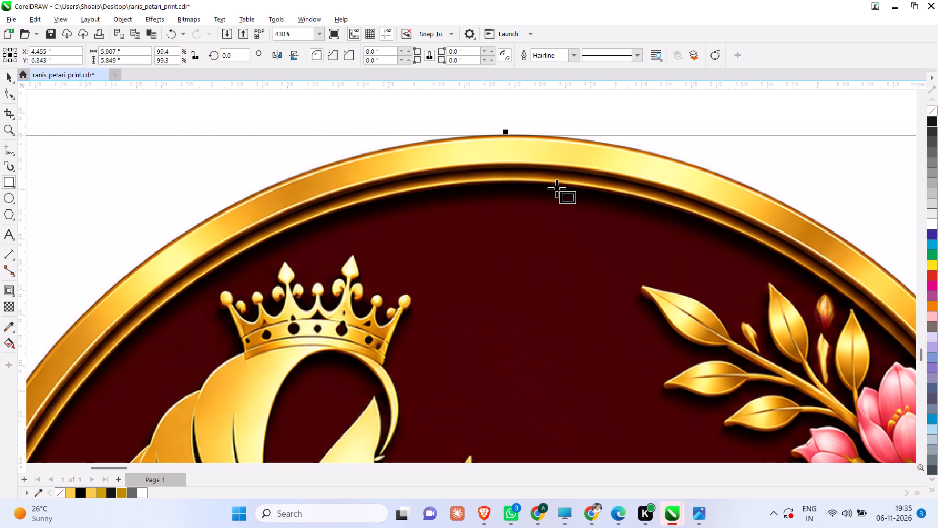
scroll(536, 148, "up", 7)
left_click_drag(457, 112, 457, 115)
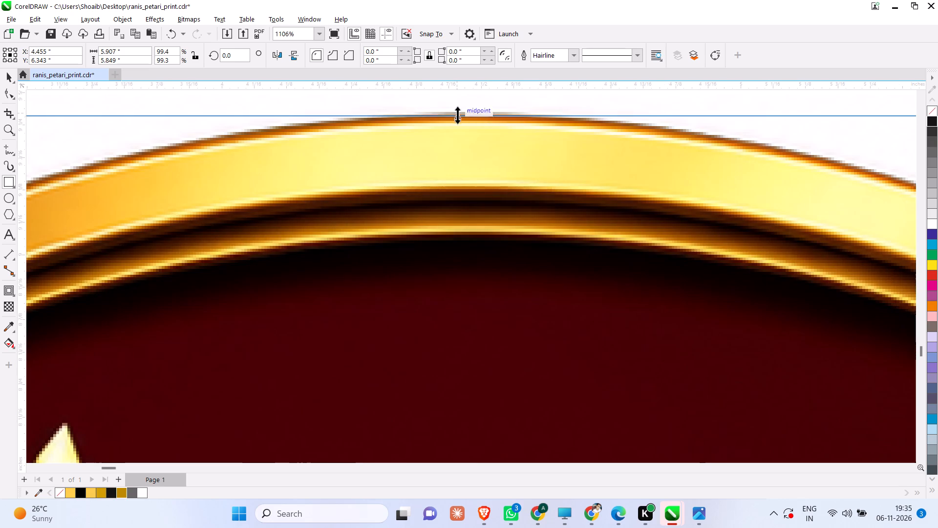
left_click_drag(457, 115, 459, 121)
scroll(512, 180, "down", 12)
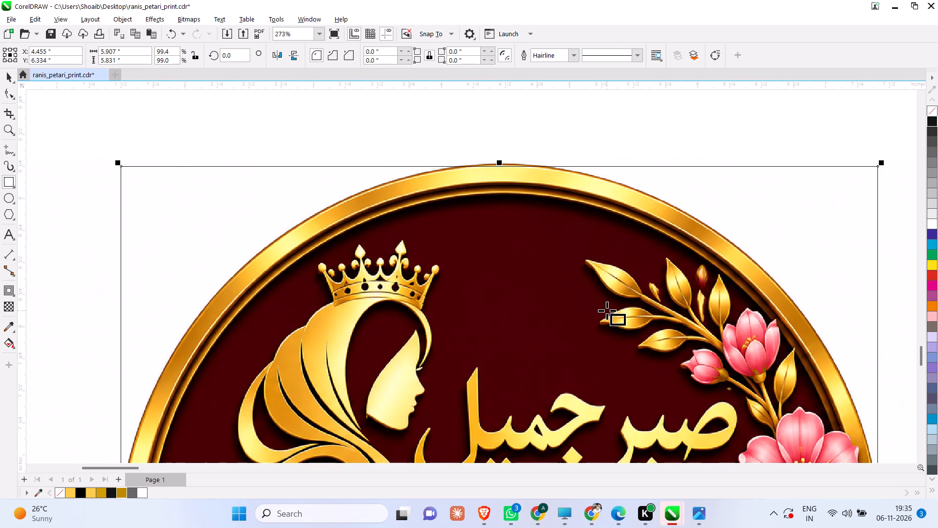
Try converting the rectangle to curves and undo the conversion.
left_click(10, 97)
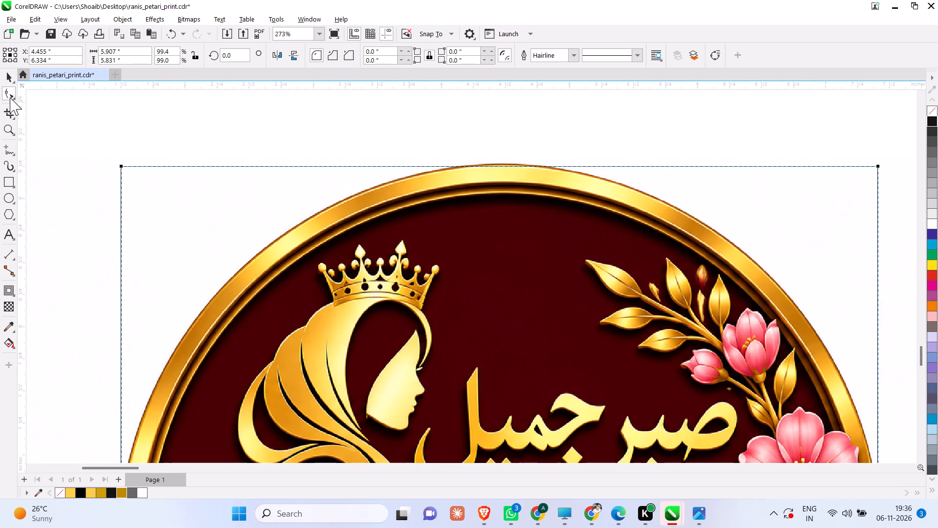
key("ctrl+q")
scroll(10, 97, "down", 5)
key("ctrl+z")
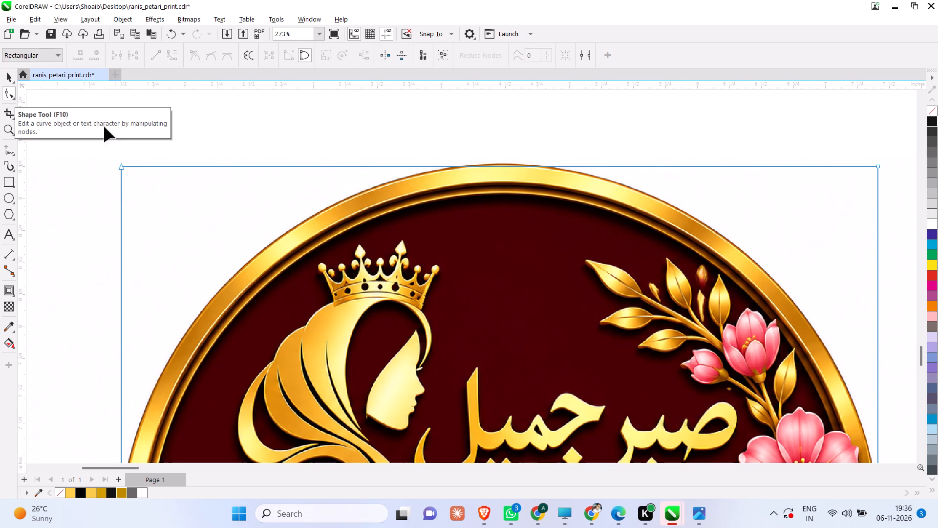
Round all four rectangle corners fully to about 2.915 inches so the outline follows the circular gold ring.
scroll(128, 168, "down", 5)
left_click_drag(122, 167, 126, 167)
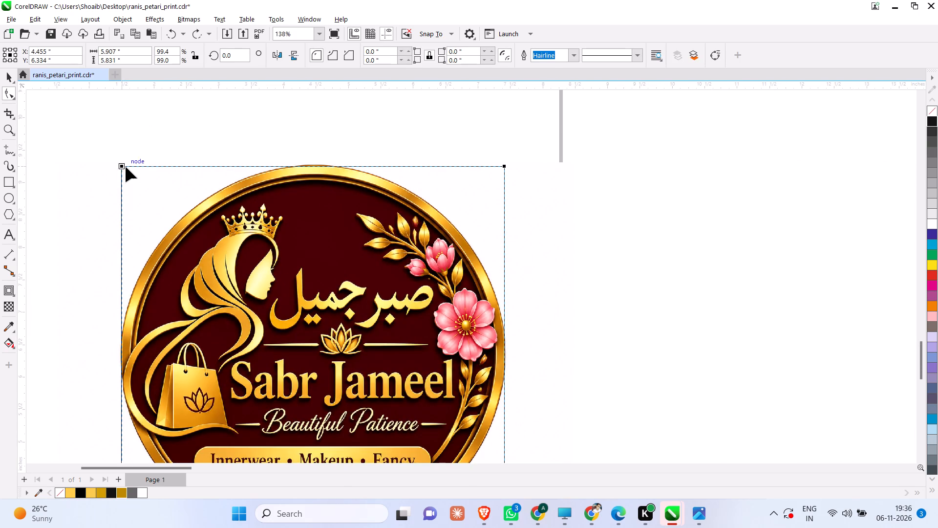
left_click_drag(126, 167, 315, 314)
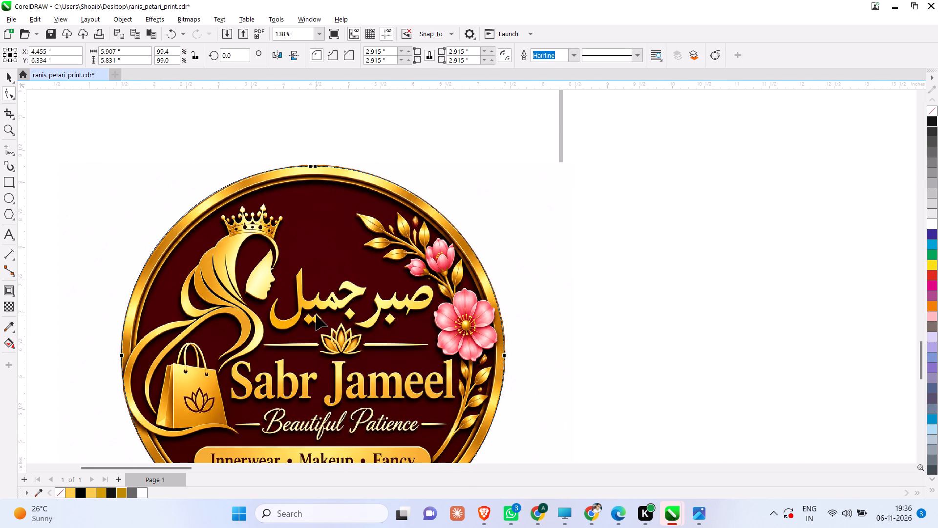
scroll(293, 287, "down", 5)
scroll(386, 393, "up", 8)
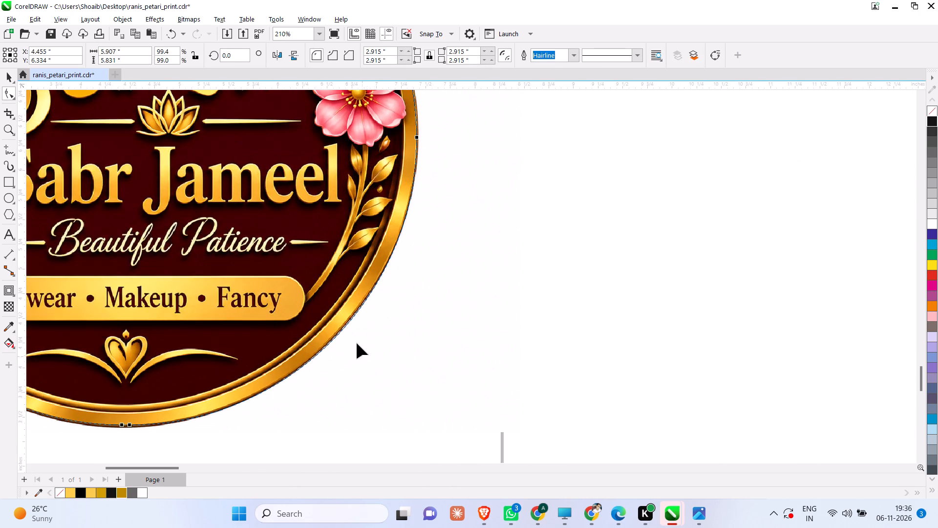
scroll(352, 336, "up", 5)
scroll(352, 336, "down", 8)
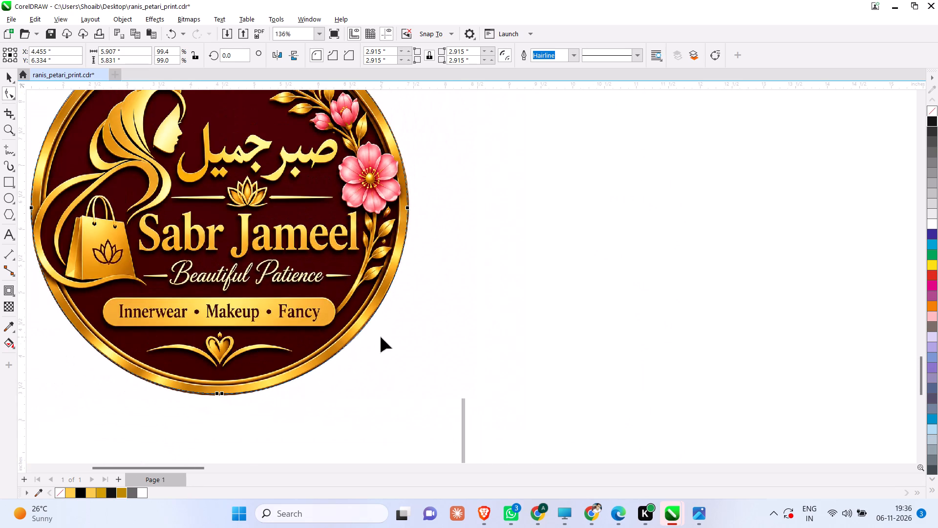
scroll(227, 407, "down", 4)
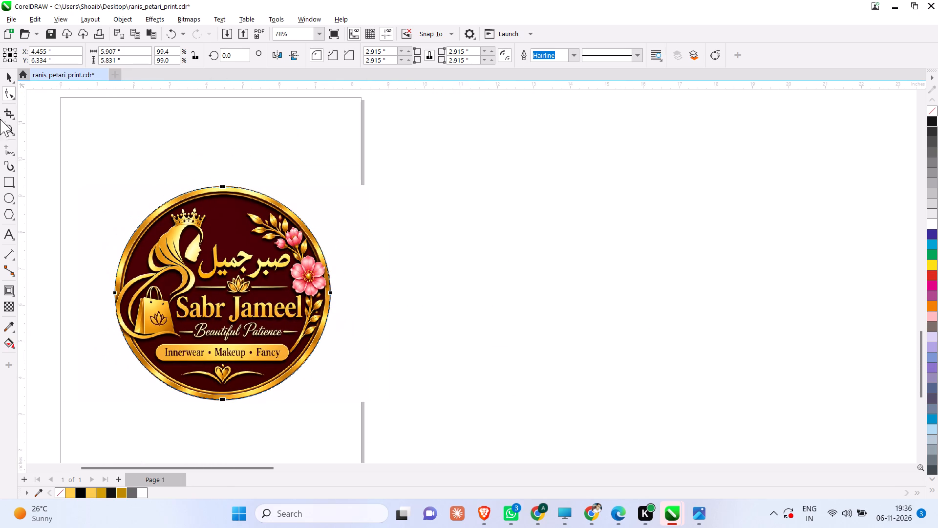
Intersect the rounded outline with the logo image and move the resulting circular logo off the page, centred about X 15.19, Y 6.64 inches.
left_click(11, 80)
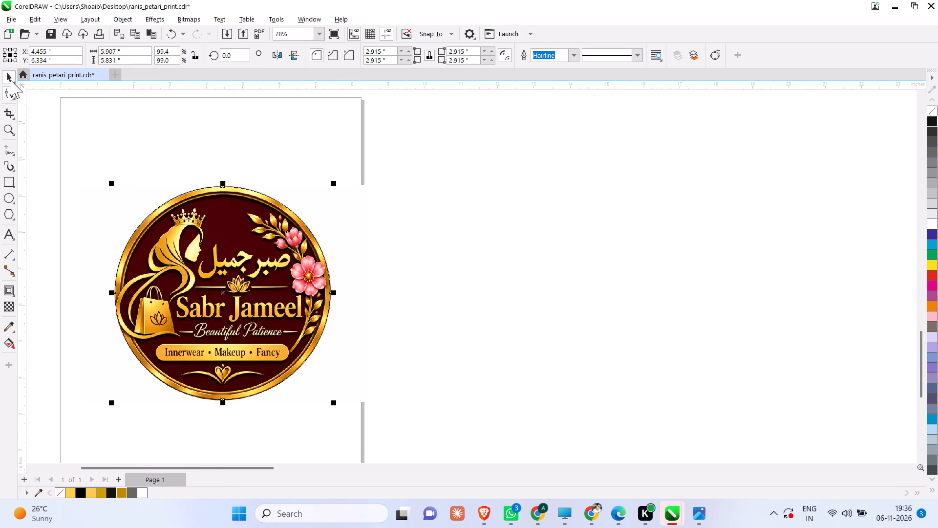
left_click(231, 248, "shift")
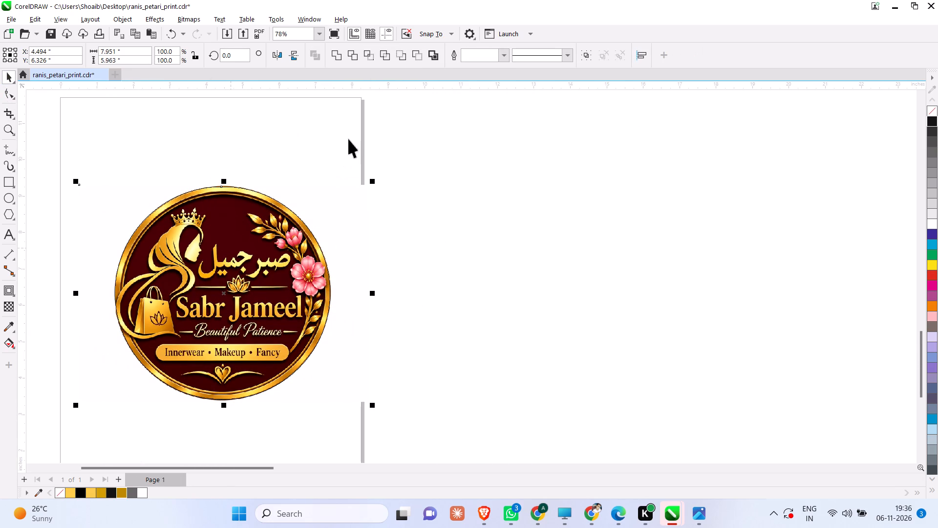
left_click(374, 57)
left_click_drag(256, 268, 313, 268)
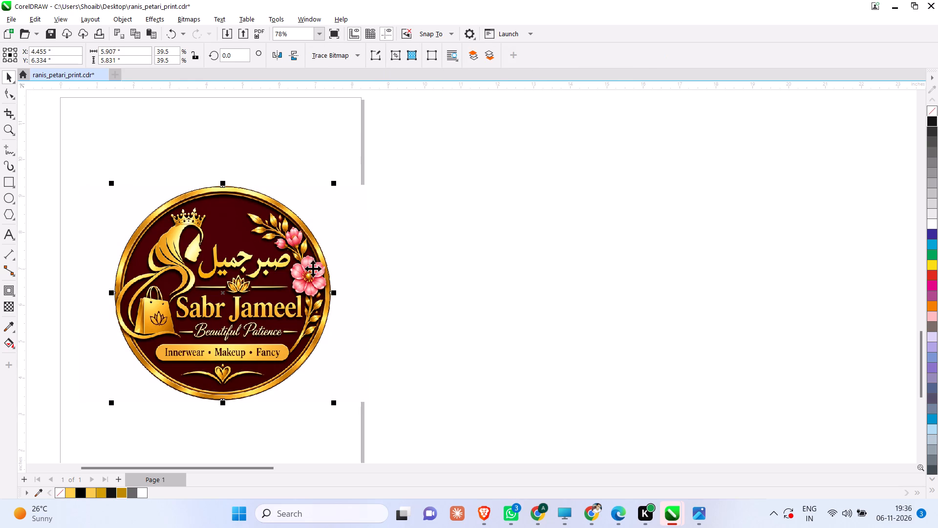
left_click_drag(313, 268, 647, 257)
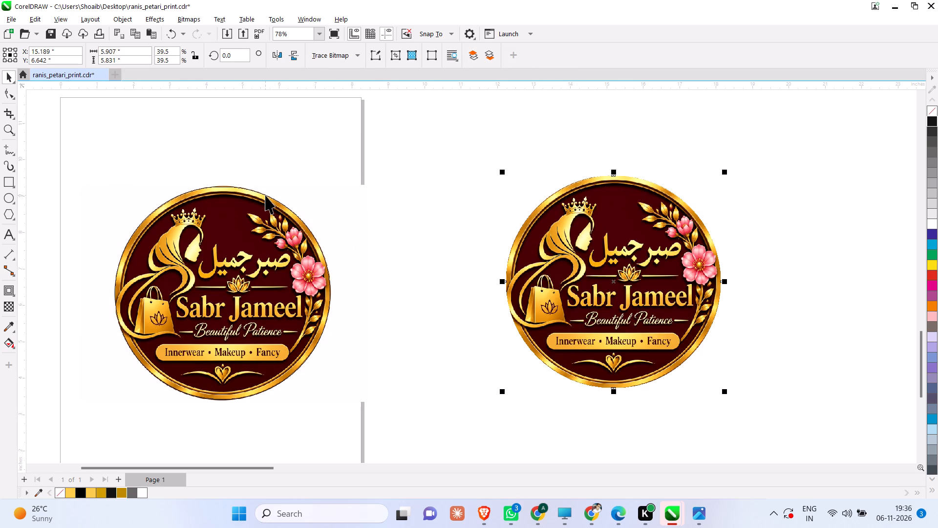
Move the round outline off the original logo and centre it horizontally and vertically on the cropped circular logo.
left_click_drag(265, 195, 340, 211)
left_click(617, 273, "shift")
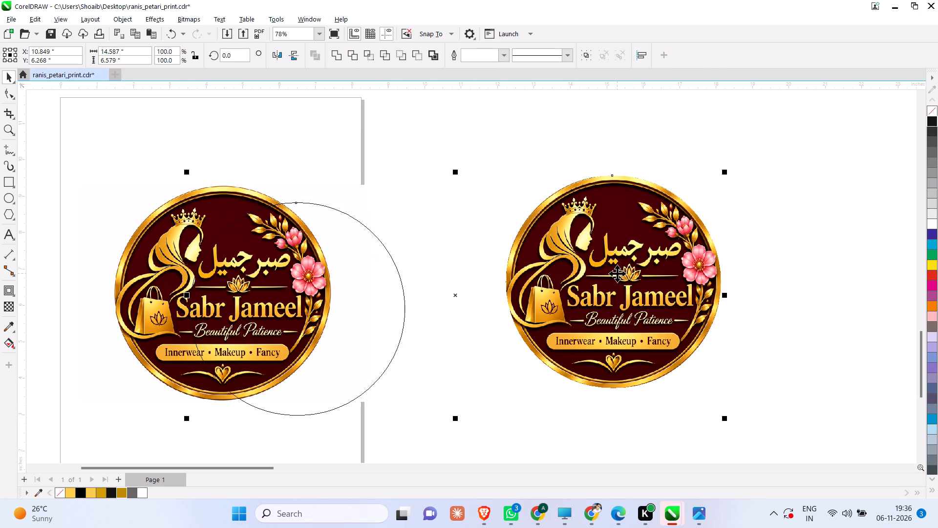
type("ce")
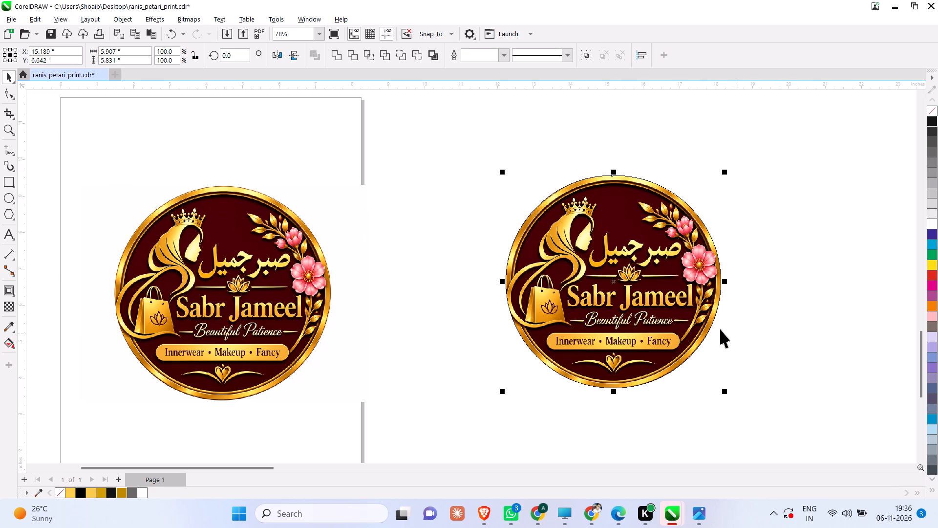
Enlarge the round outline from its centre to about 6.00 by 5.93 inches, leaving a thin margin around the cropped logo.
scroll(720, 329, "up", 5)
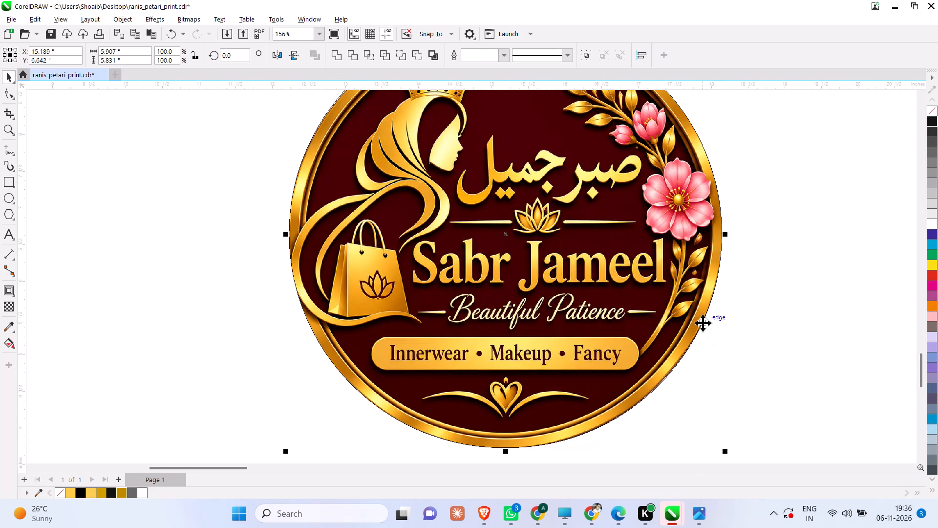
left_click(703, 323)
left_click(796, 301)
scroll(693, 317, "up", 3)
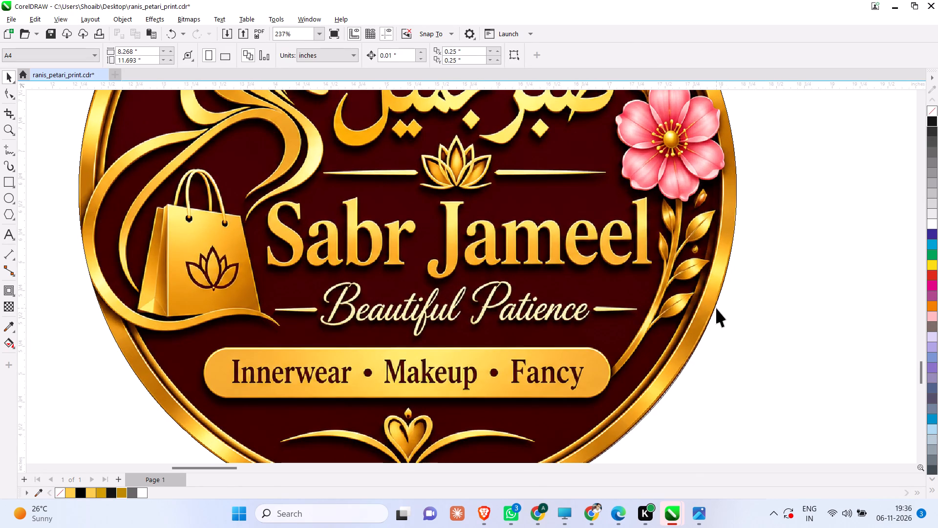
left_click(715, 306)
scroll(714, 306, "down", 4)
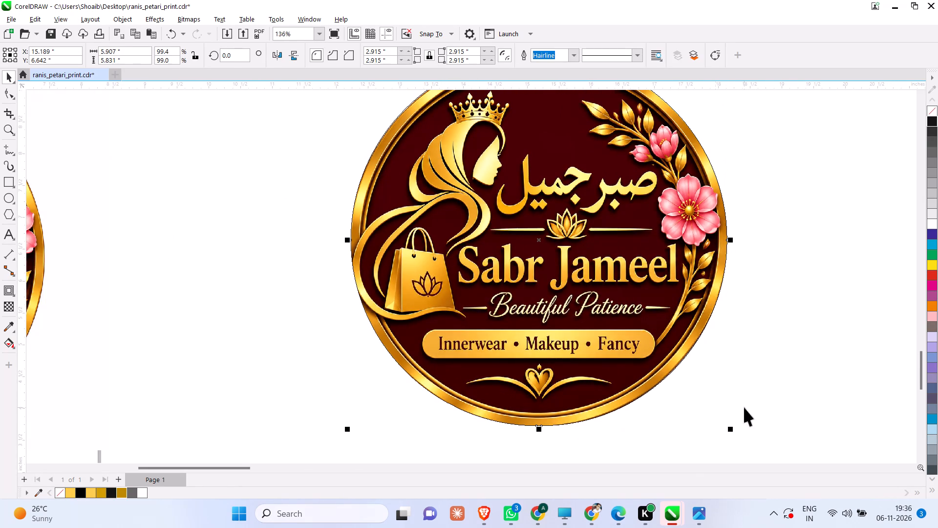
left_click_drag(732, 433, 736, 434)
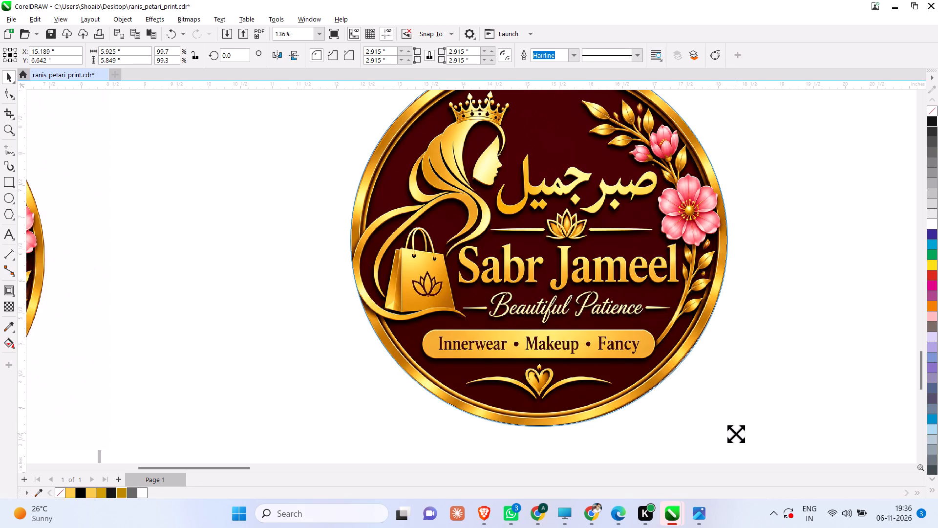
left_click_drag(736, 434, 739, 437)
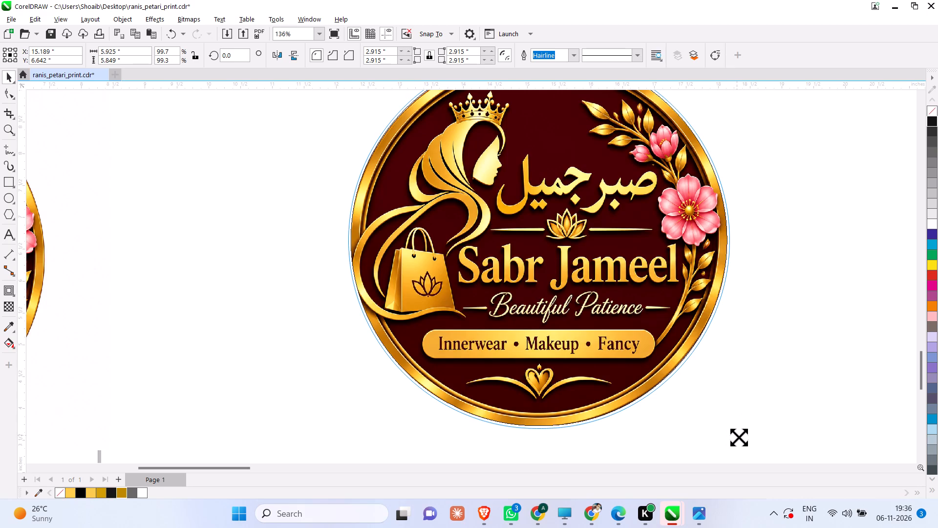
left_click_drag(739, 437, 737, 436)
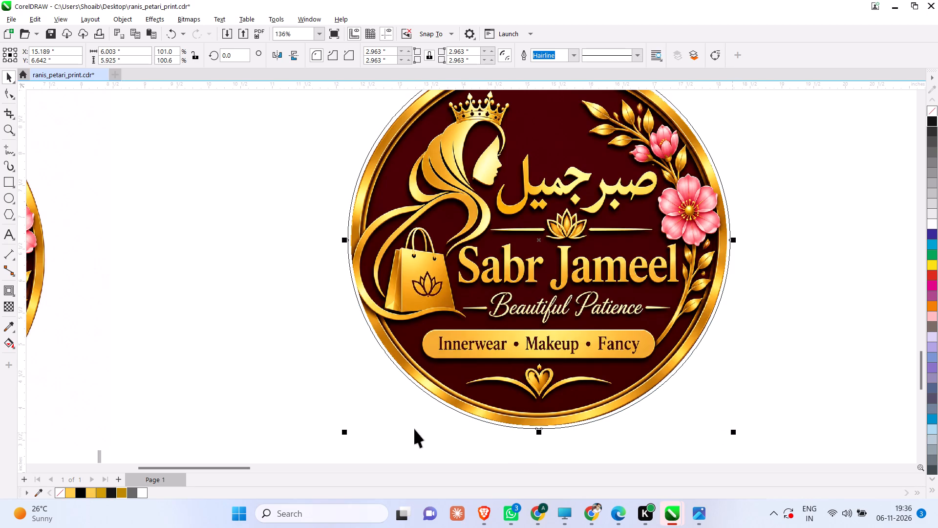
Sample the dark orange-gold colour from the logo's ring and fill the enlarged round outline with it.
left_click(5, 327)
left_click(353, 232)
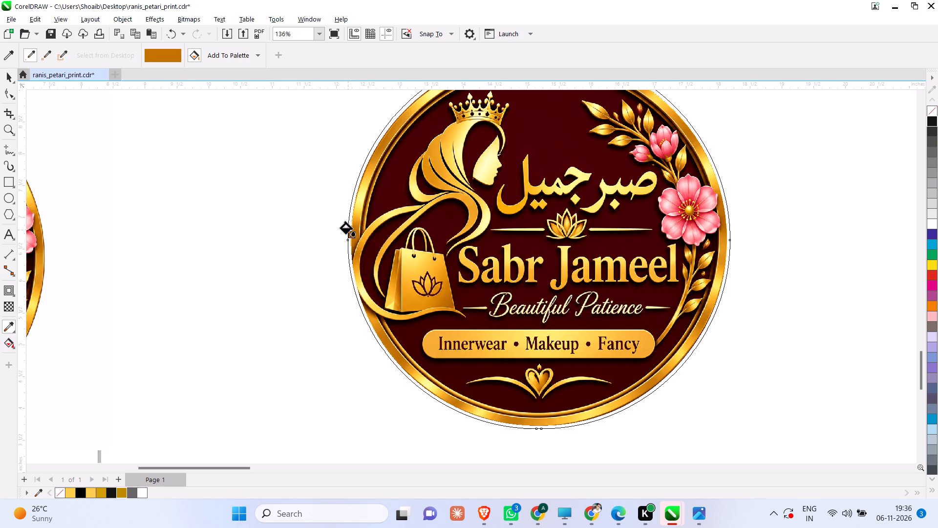
scroll(348, 229, "up", 8)
left_click(353, 212)
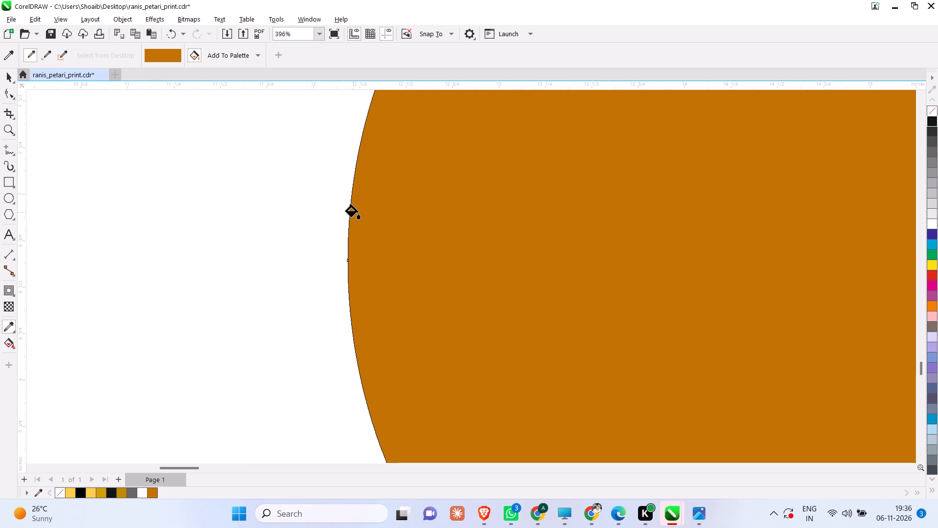
scroll(350, 212, "down", 4)
Send the orange-filled round shape to the back, behind the cropped circular logo.
left_click(10, 78)
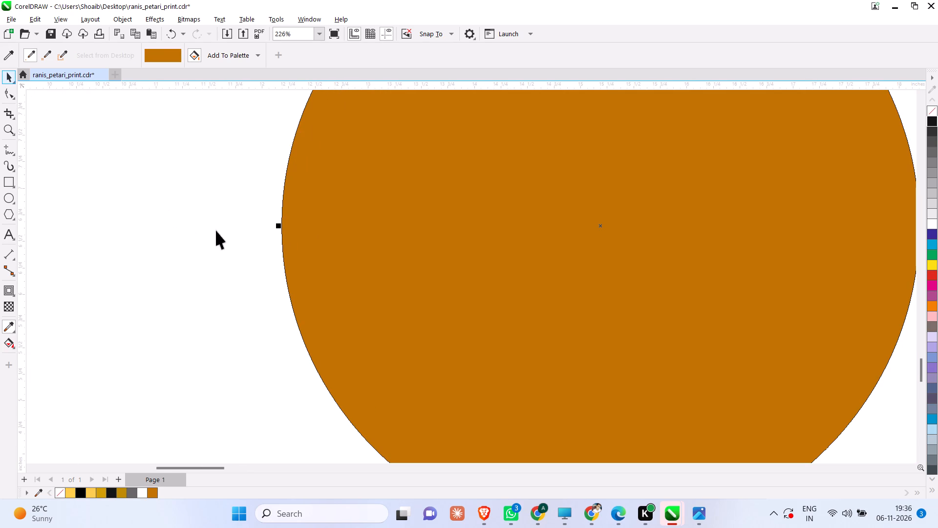
key("shift+Page_Down")
scroll(213, 240, "down", 6)
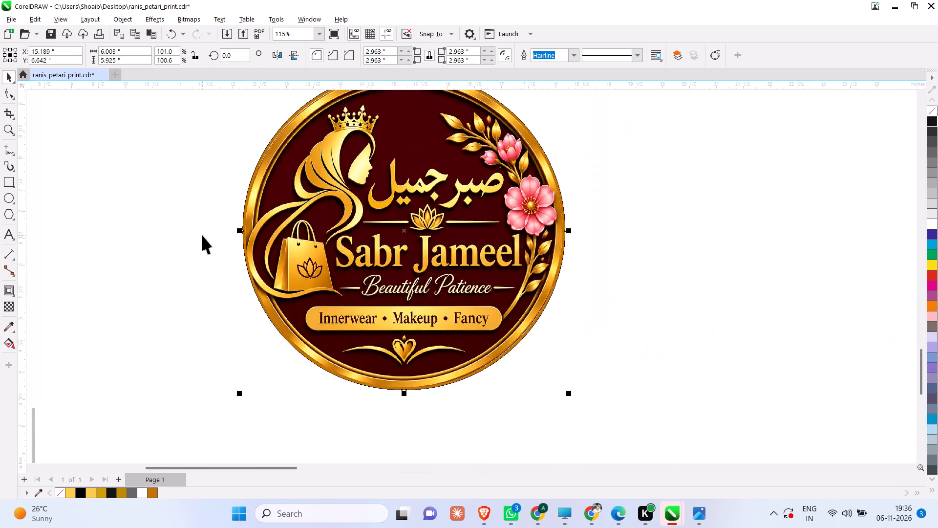
left_click(666, 193)
Group the cropped circular logo with its orange-filled backing shape.
scroll(703, 217, "down", 2)
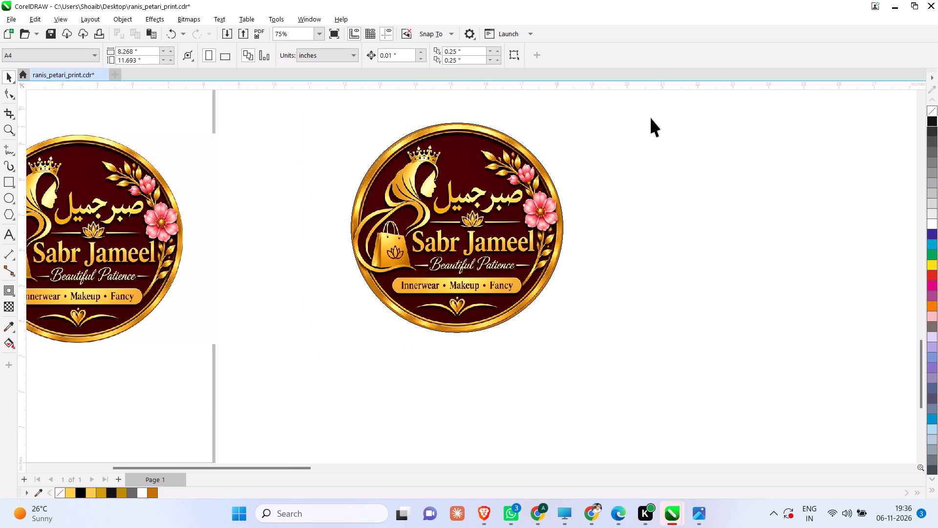
left_click_drag(647, 115, 324, 375)
key("ctrl+g")
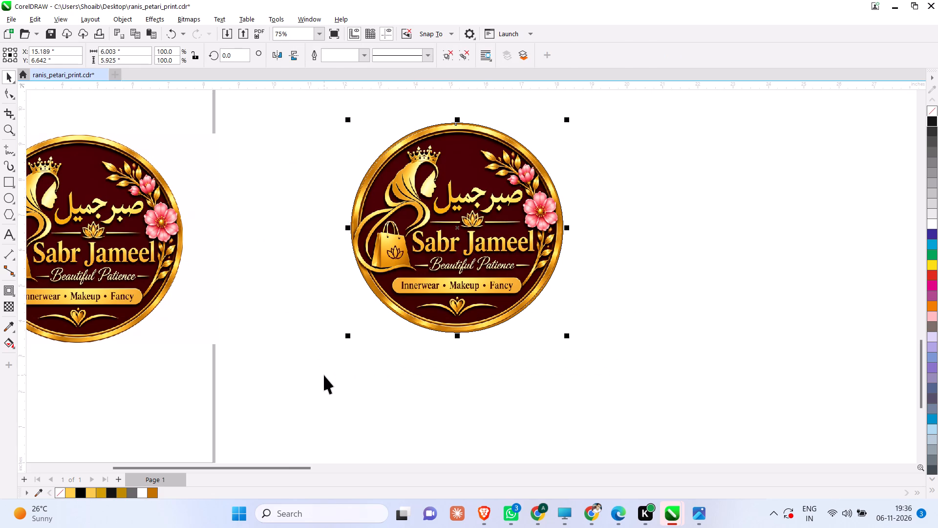
Set the grouped logo's size to 18 by 18 inches.
left_click_drag(137, 53, 133, 53)
left_click_drag(133, 53, 105, 51)
left_click_drag(133, 51, 108, 51)
left_click_drag(108, 51, 66, 51)
type("18")
key("Tab")
type("18")
key("Return")
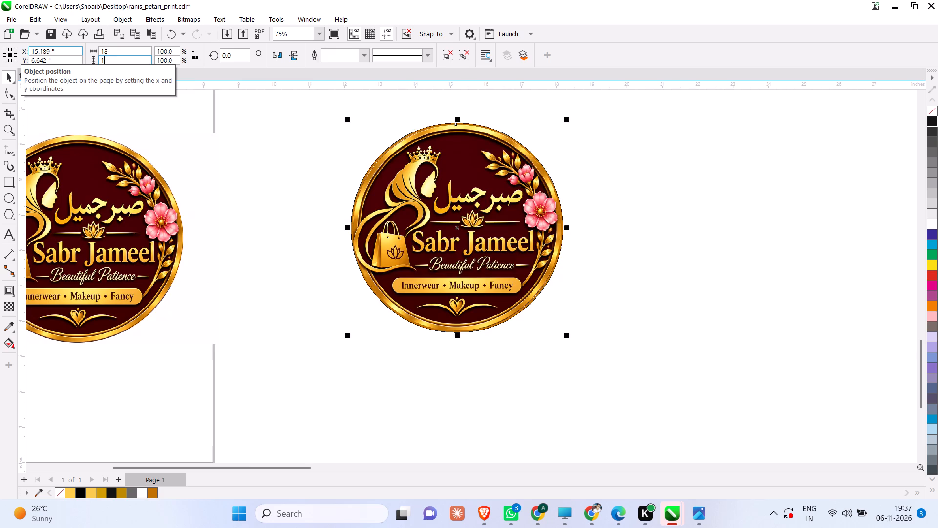
scroll(826, 281, "down", 5)
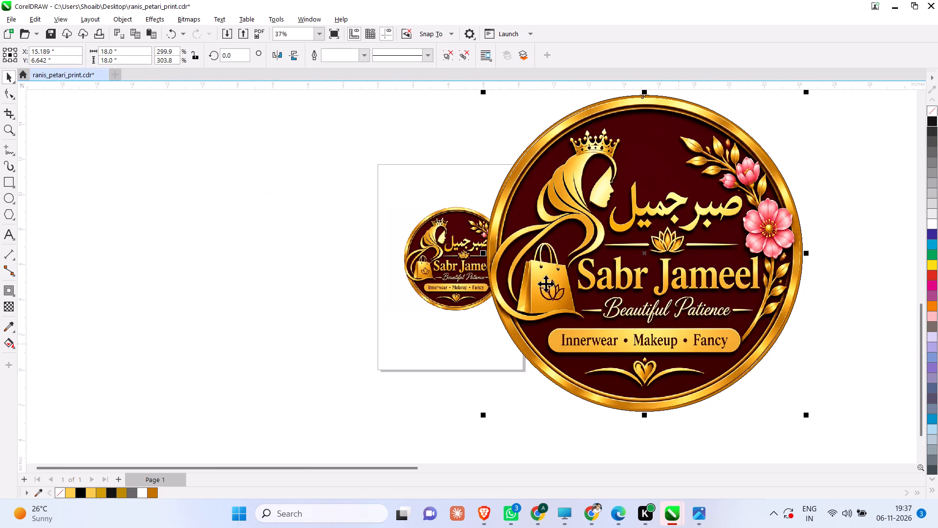
Move the small original Sabr Jameel logo away from the enlarged logo so the two no longer overlap.
left_click_drag(454, 247, 326, 241)
scroll(319, 240, "down", 2)
left_click(812, 300)
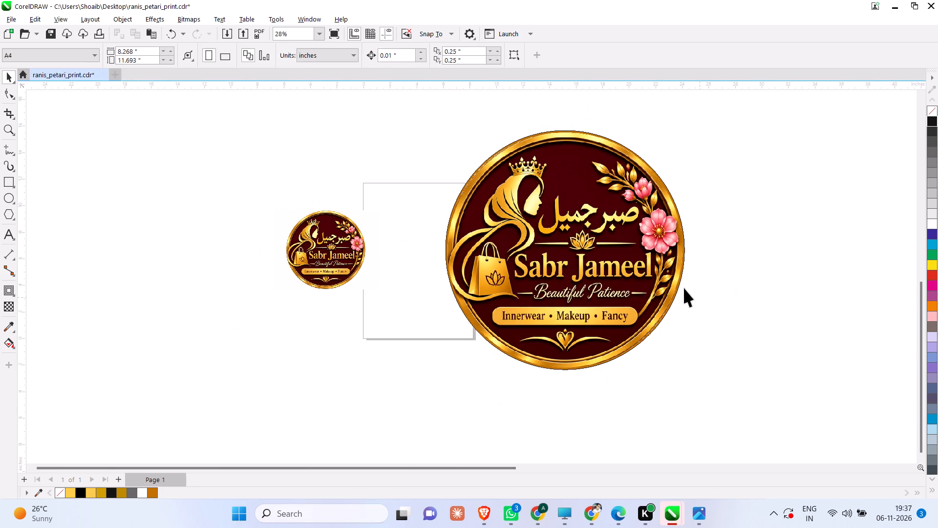
Remove the outline from the enlarged 18-inch Sabr Jameel logo.
scroll(684, 288, "up", 5)
left_click(674, 275)
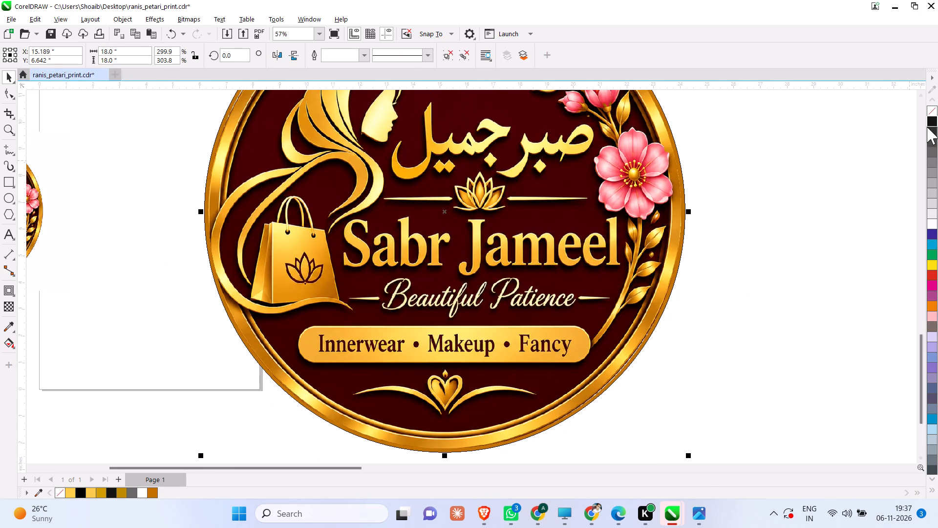
right_click(929, 114)
left_click(867, 197)
scroll(758, 299, "down", 6)
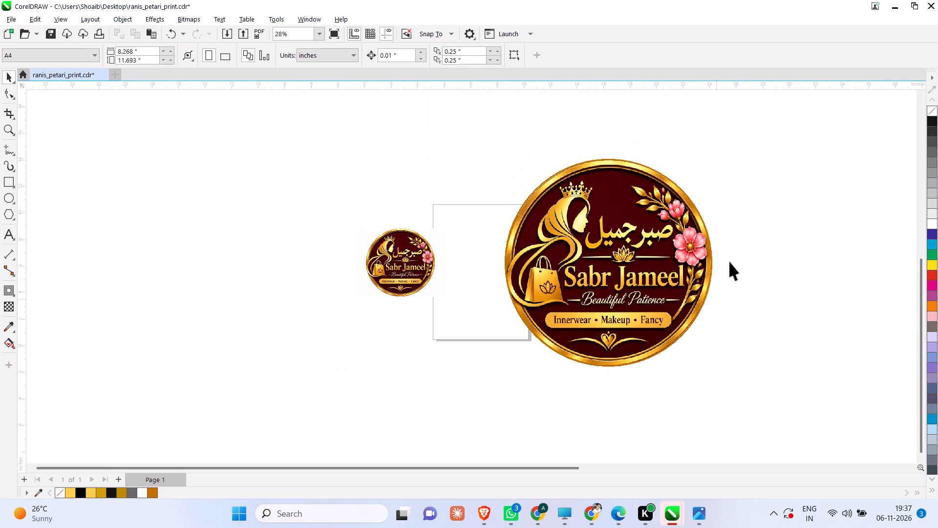
Group the enlarged Sabr Jameel logo and place it beside the black Rani's Petari logo, on the side away from the hotel logo.
left_click_drag(791, 149, 483, 402)
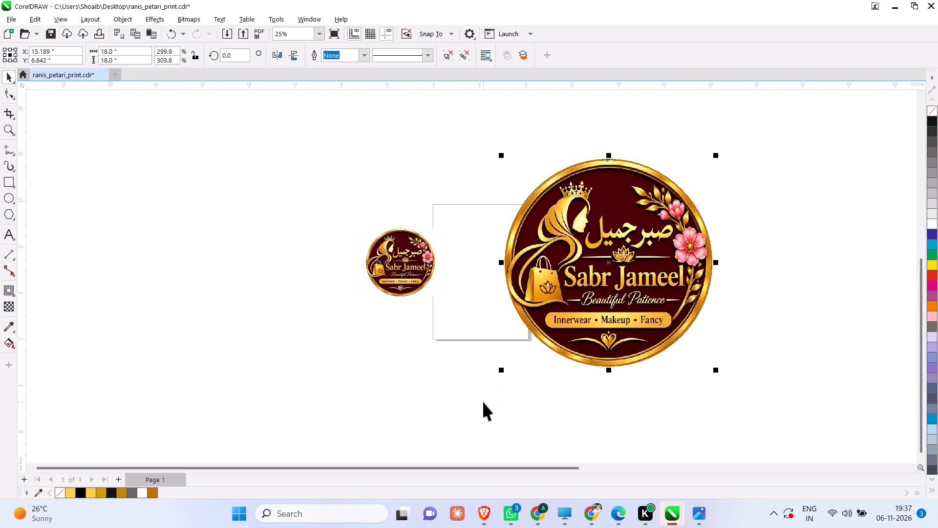
key("ctrl+g")
scroll(504, 317, "down", 6, "ctrl")
key("F4")
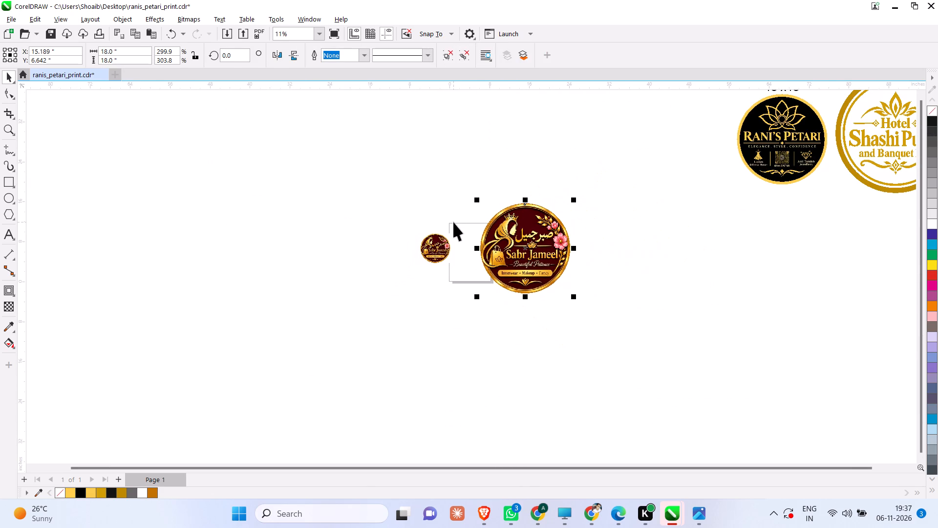
left_click_drag(276, 381, 498, 223)
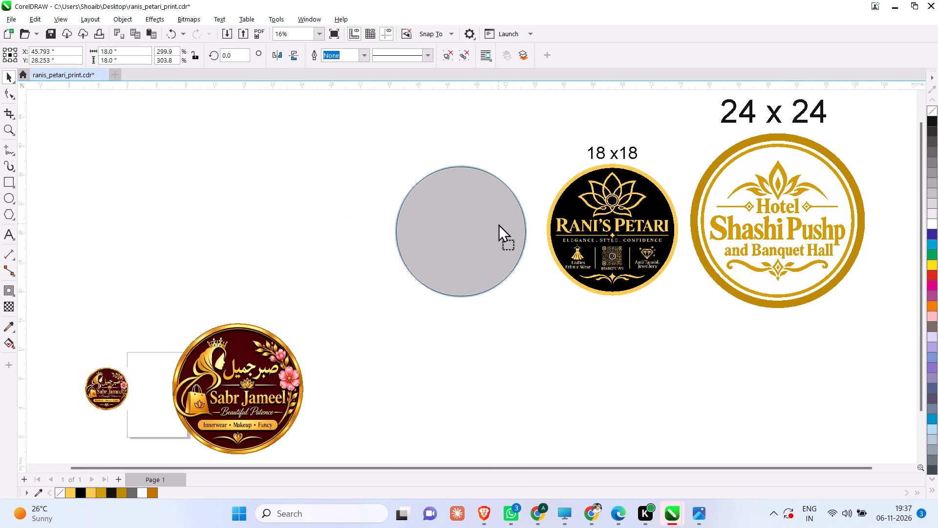
left_click_drag(498, 223, 514, 219)
Ungroup the Rani's Petari logo from its "18 x18" size label.
left_click_drag(549, 120, 640, 171)
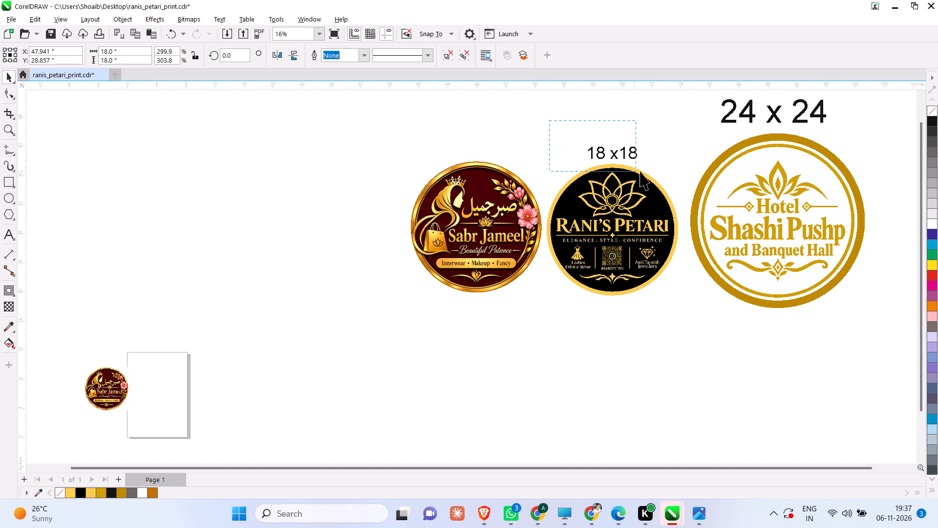
left_click_drag(640, 171, 652, 176)
left_click(615, 153)
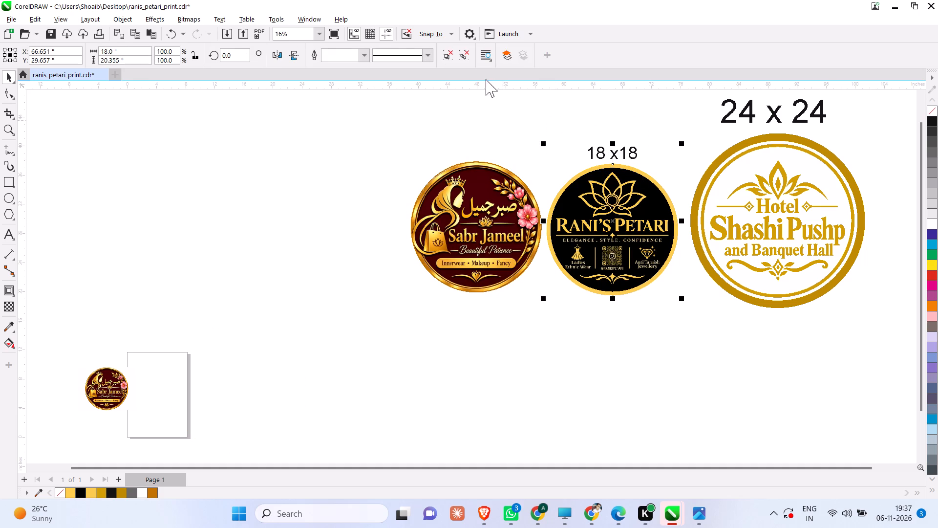
left_click(466, 44)
left_click(466, 50)
left_click(513, 114)
Copy the "18 x18" label and place the duplicate centred above the enlarged Sabr Jameel logo.
left_click(614, 152)
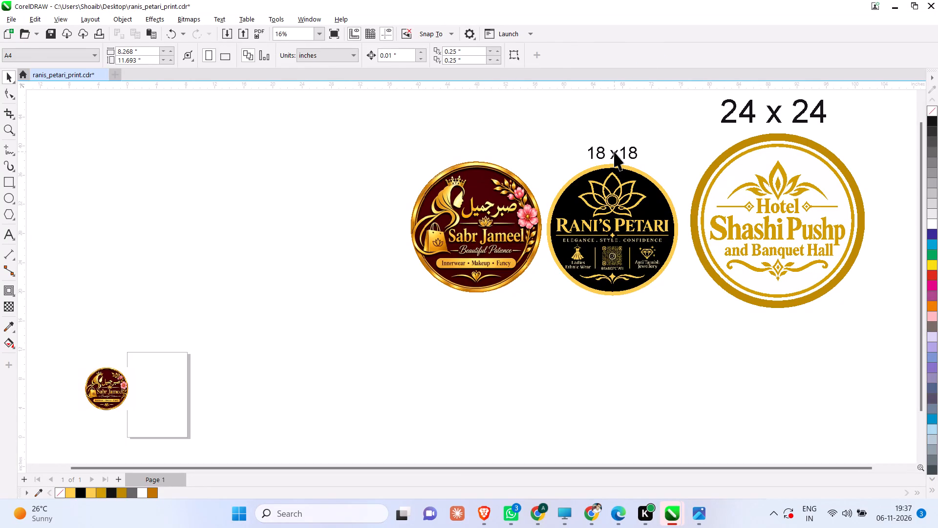
left_click_drag(611, 151, 540, 151)
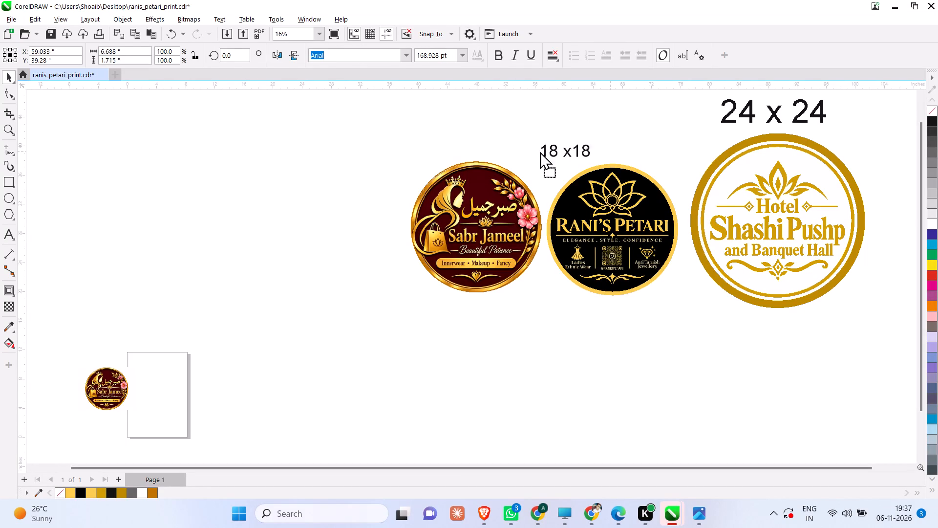
left_click_drag(540, 151, 475, 150)
right_click(475, 150, "shift")
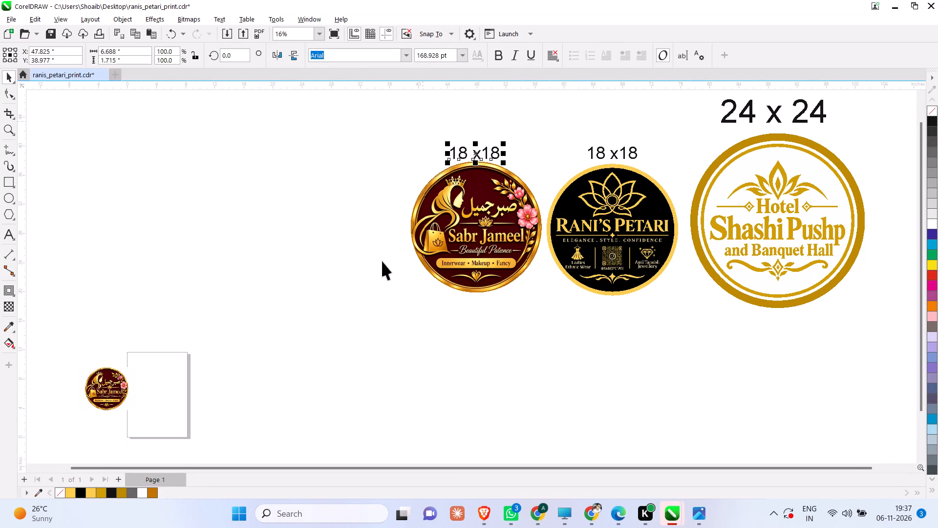
Group the Sabr Jameel, Rani's Petari and Hotel Shashi Pushp logos together with their size labels.
scroll(368, 292, "down", 2)
left_click_drag(364, 119, 815, 377)
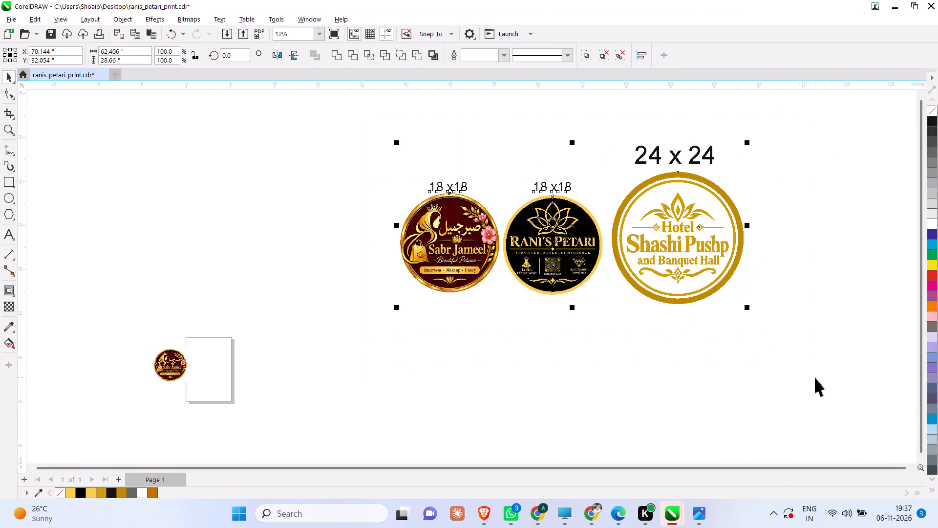
key("ctrl+g")
key("ctrl+g")
key("ctrl+g")
Delete the small original Sabr Jameel logo beside the page.
left_click_drag(140, 332, 240, 414)
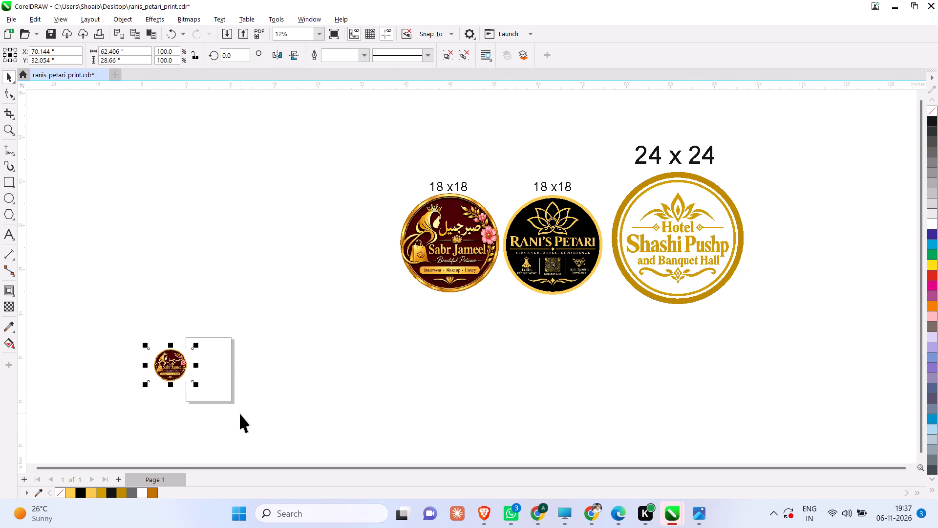
key("Delete")
Save the ranis_petari_print.cdr document.
scroll(312, 325, "up", 5)
scroll(394, 308, "down", 3)
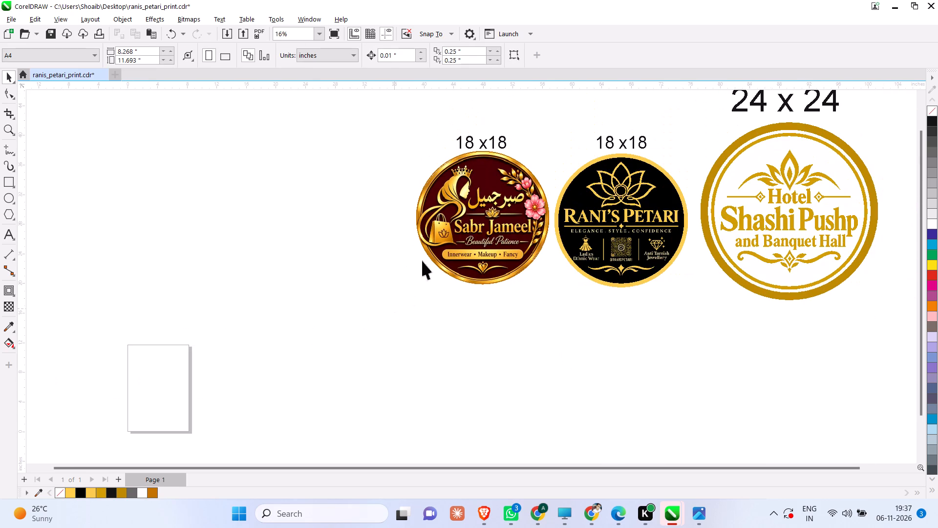
scroll(440, 357, "down", 2)
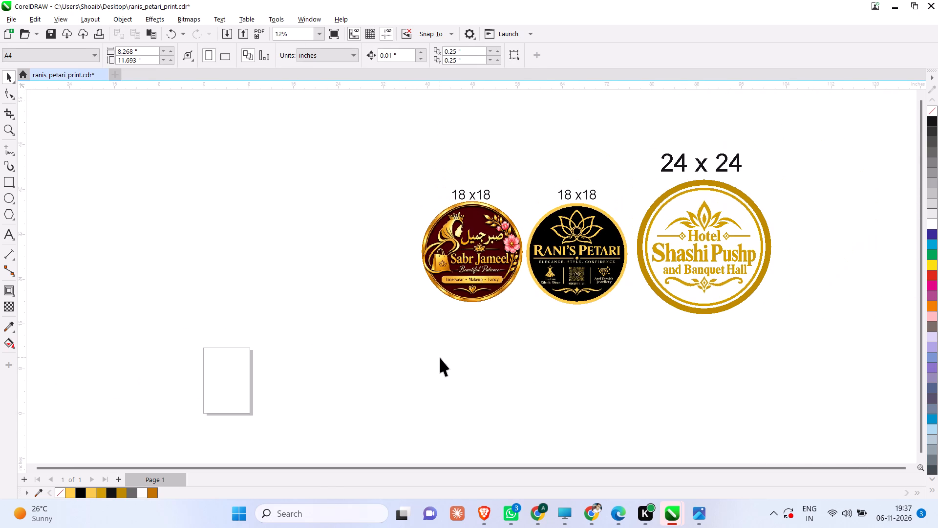
key("ctrl+s")
key("ctrl+s")
key("ctrl+s")
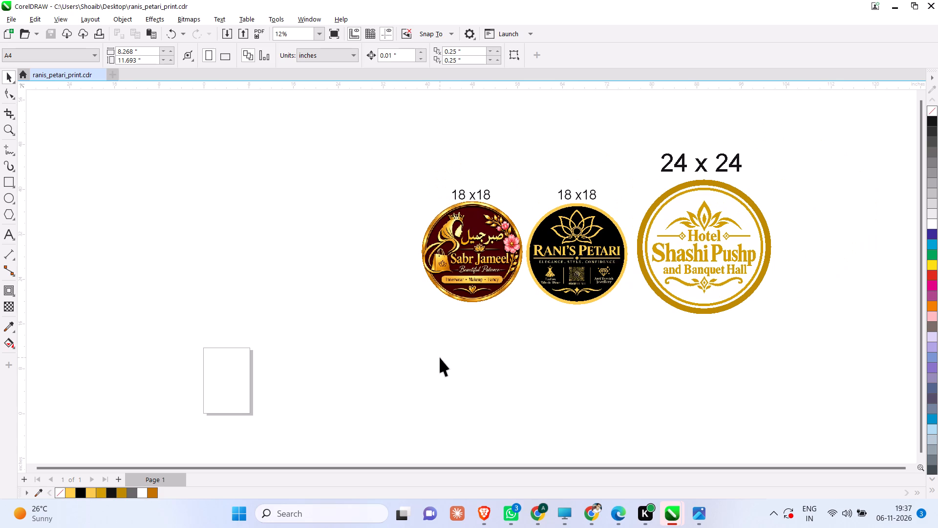
Switch to Snipping Tool and capture a rectangular snip of all three logos with their size labels.
scroll(798, 219, "up", 7)
scroll(333, 371, "down", 4)
scroll(358, 313, "down", 1)
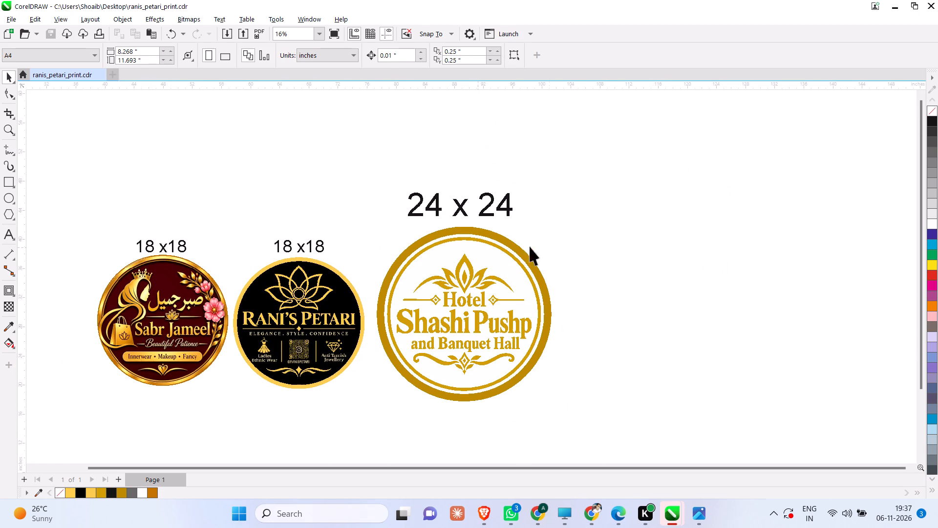
scroll(580, 253, "down", 1)
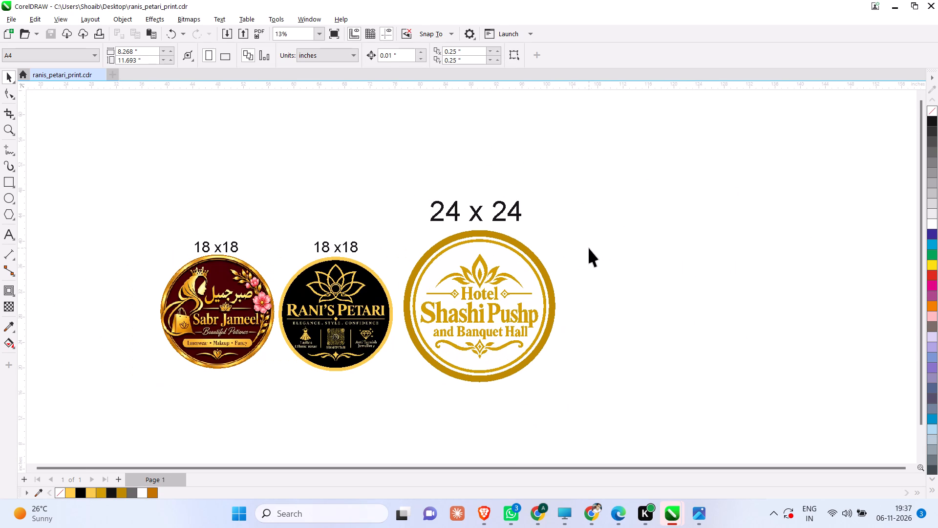
key("Print")
left_click(331, 511)
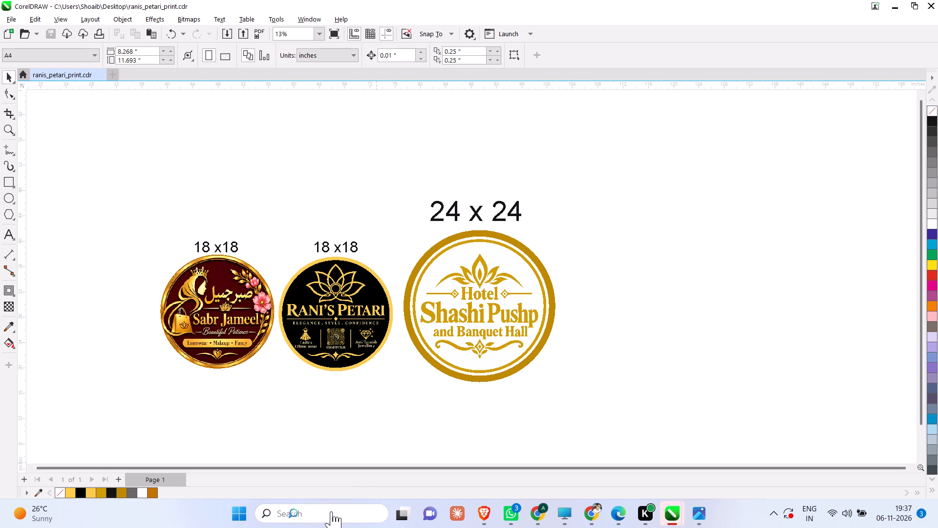
type("sni")
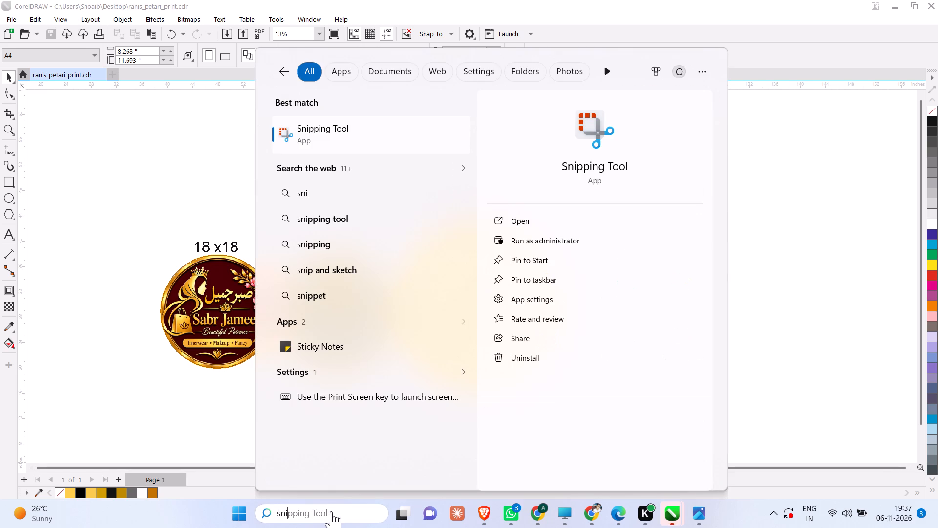
left_click(333, 133)
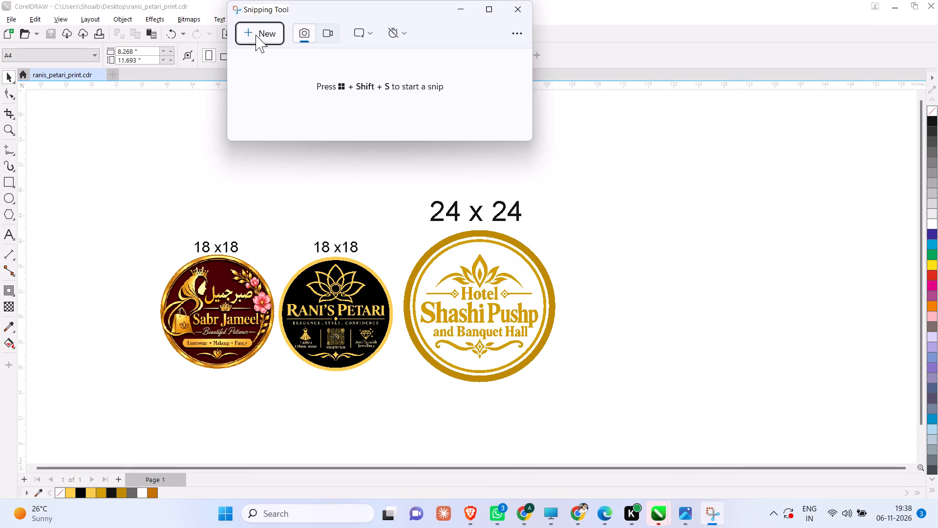
left_click(256, 33)
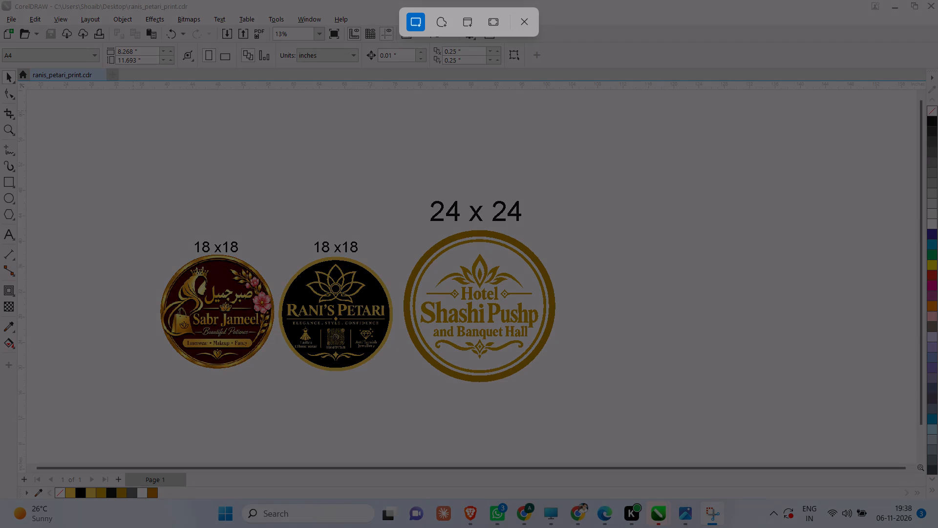
left_click_drag(116, 110, 638, 428)
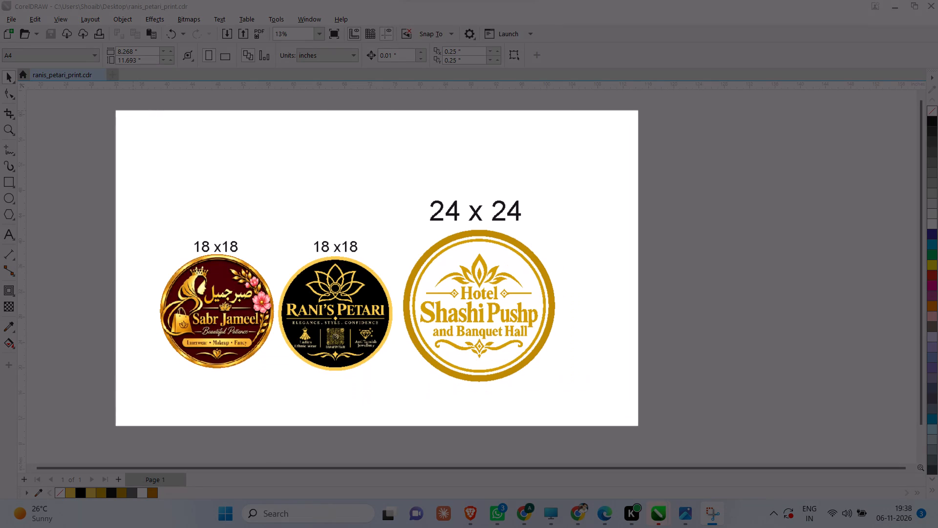
left_click_drag(638, 428, 638, 433)
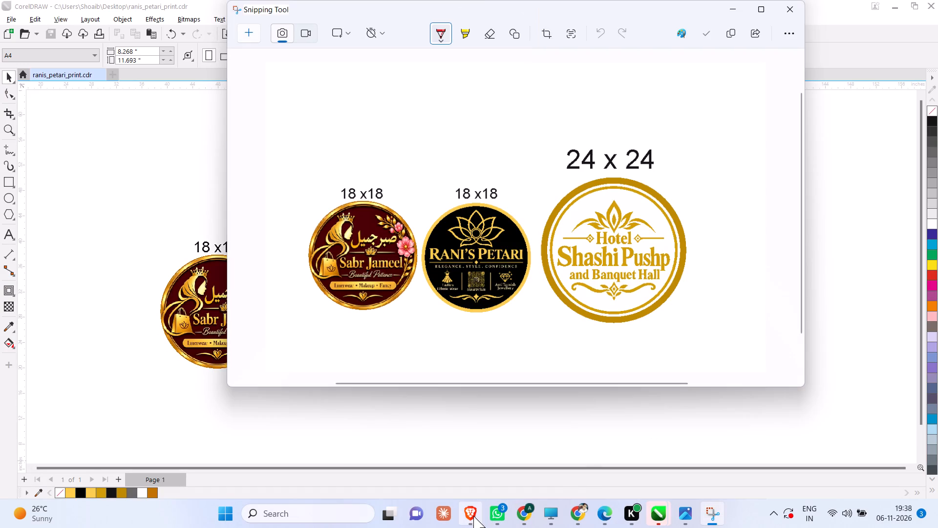